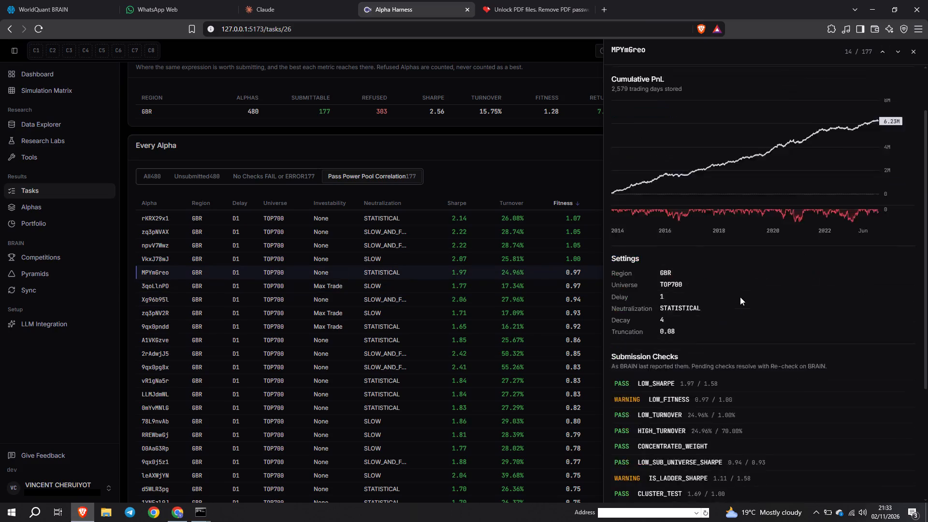
scroll(740, 297, "down", 2)
left_click(878, 50)
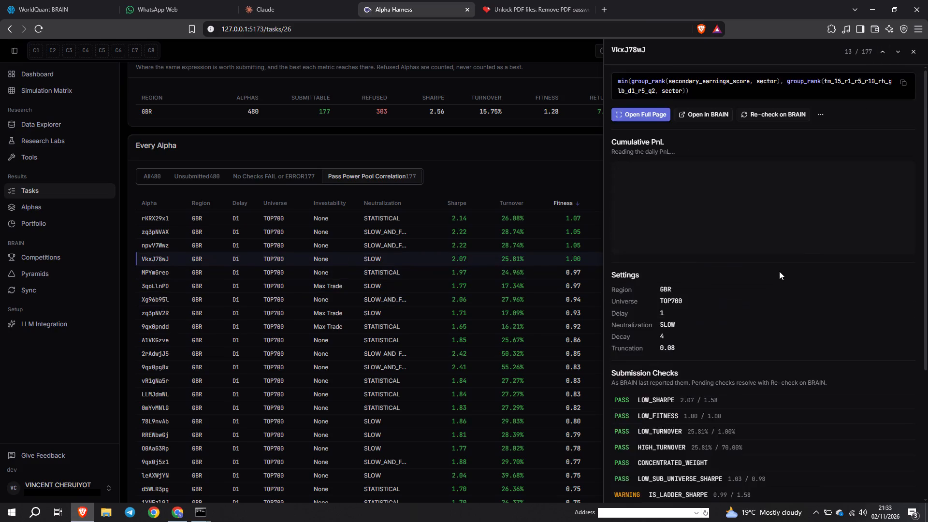
scroll(779, 271, "down", 6)
Review the submission checks and production correlation distribution of alpha npvV7Wwz, then close its details.
left_click(885, 48)
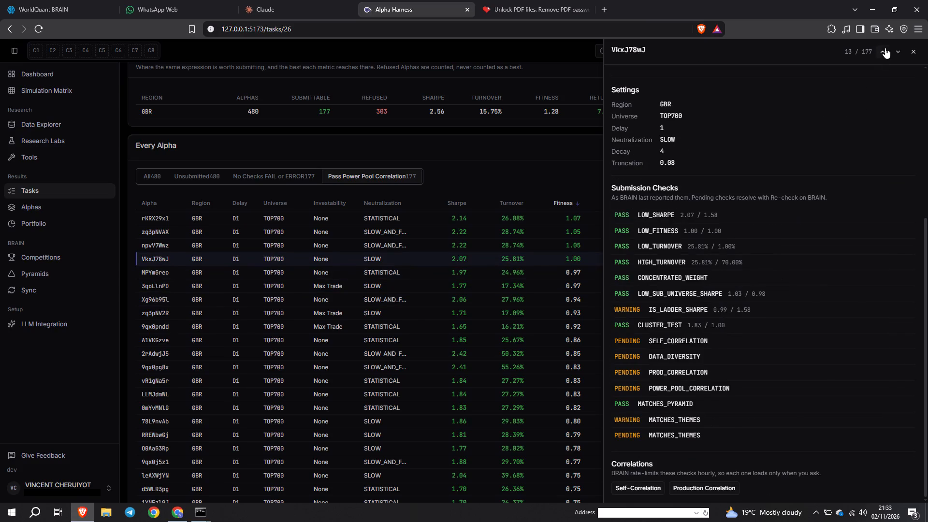
scroll(815, 253, "down", 3)
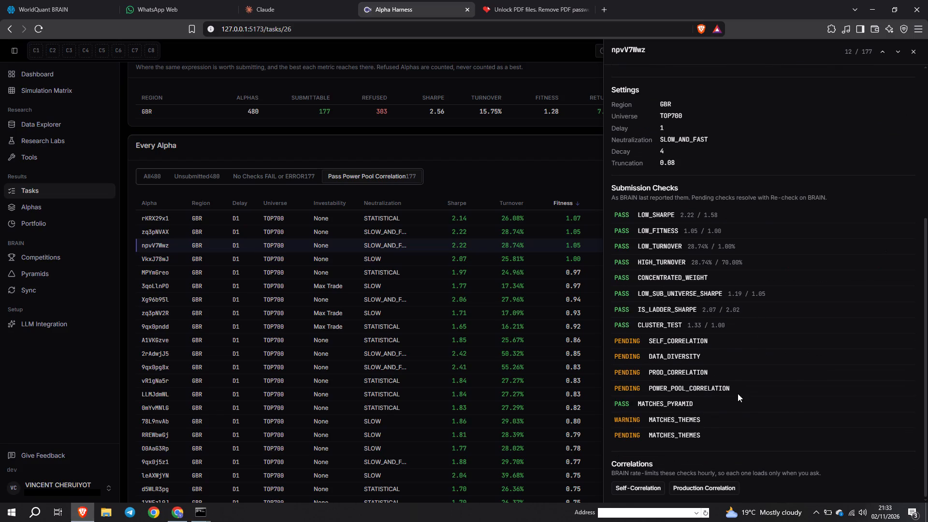
left_click(703, 493)
scroll(767, 437, "down", 2)
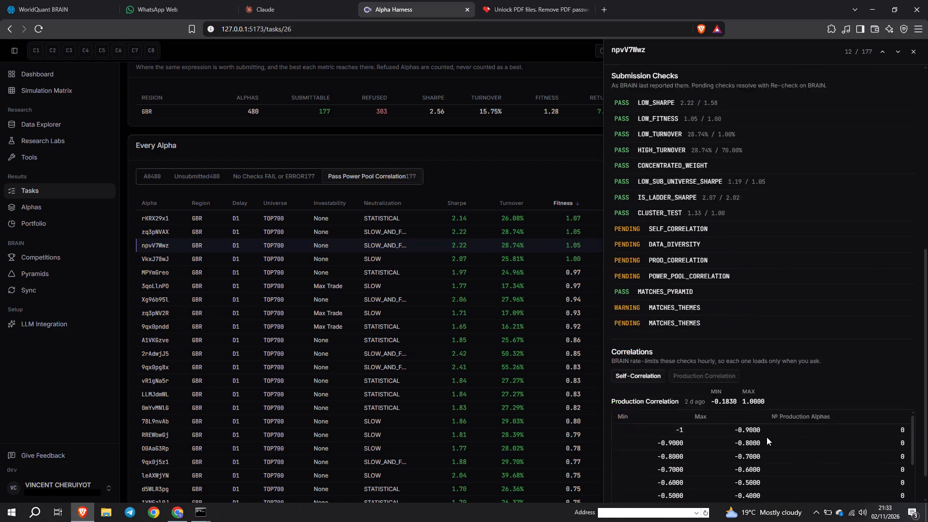
scroll(767, 437, "down", 1)
left_click(492, 366)
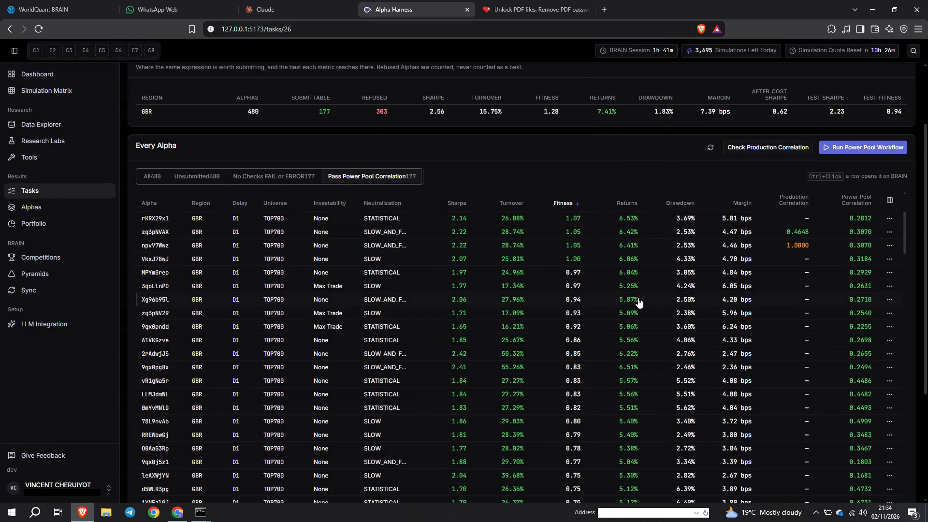
Examine the submission checks of alpha rKRX29x1 and close its details.
scroll(613, 254, "up", 1)
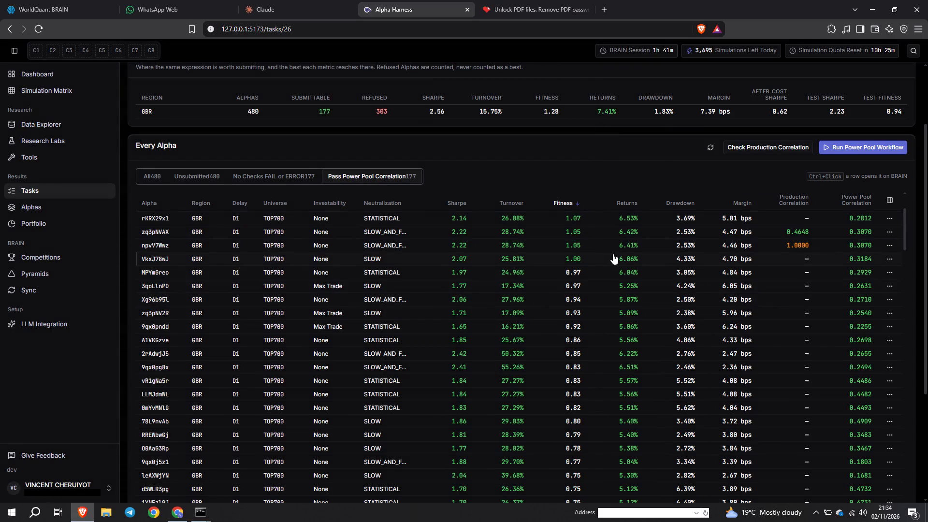
scroll(613, 254, "up", 1)
left_click(613, 254)
scroll(722, 266, "down", 5)
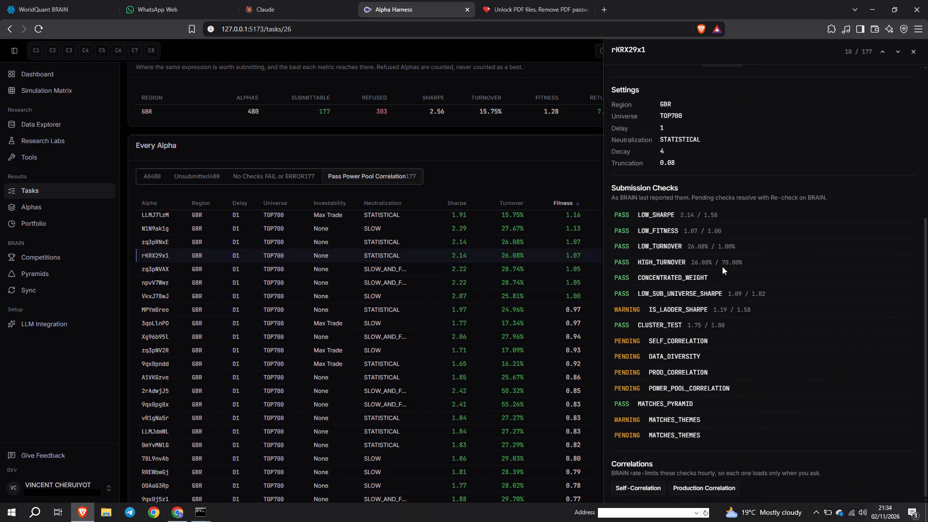
left_click(558, 316)
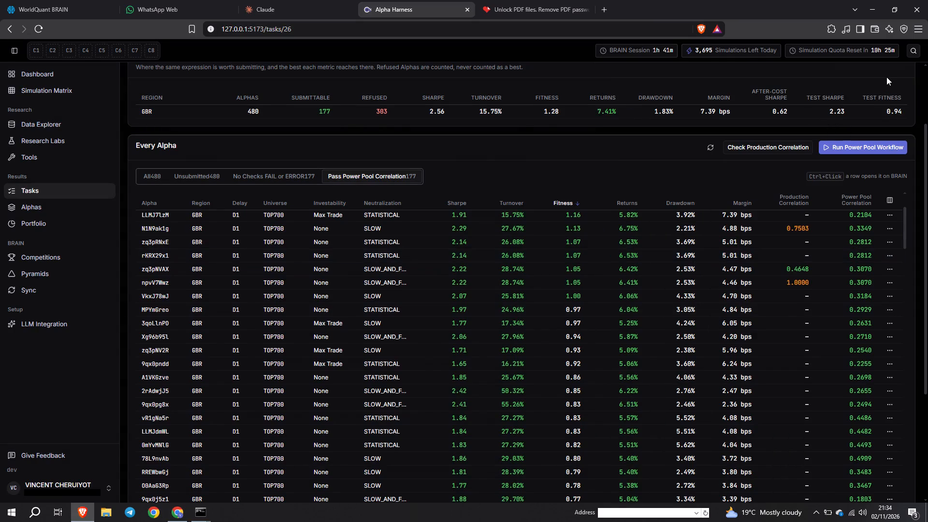
Return to the task list and open the full results of the paused ASI THEME DEU D1 task.
scroll(887, 76, "up", 2)
left_click(875, 87)
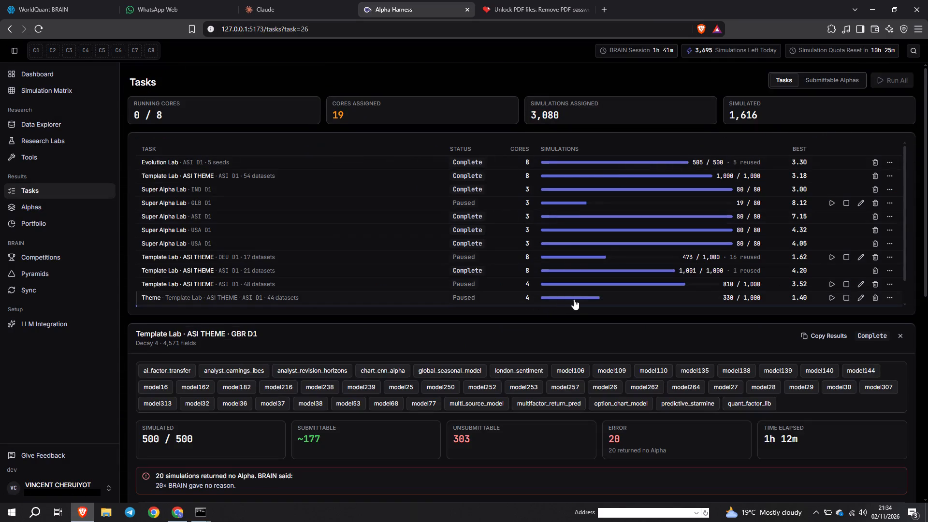
scroll(567, 301, "down", 3)
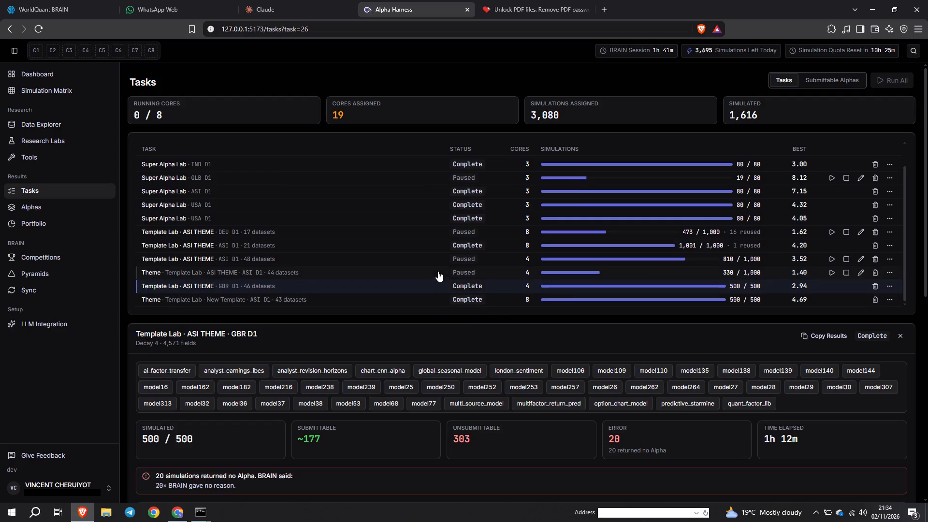
left_click(426, 226)
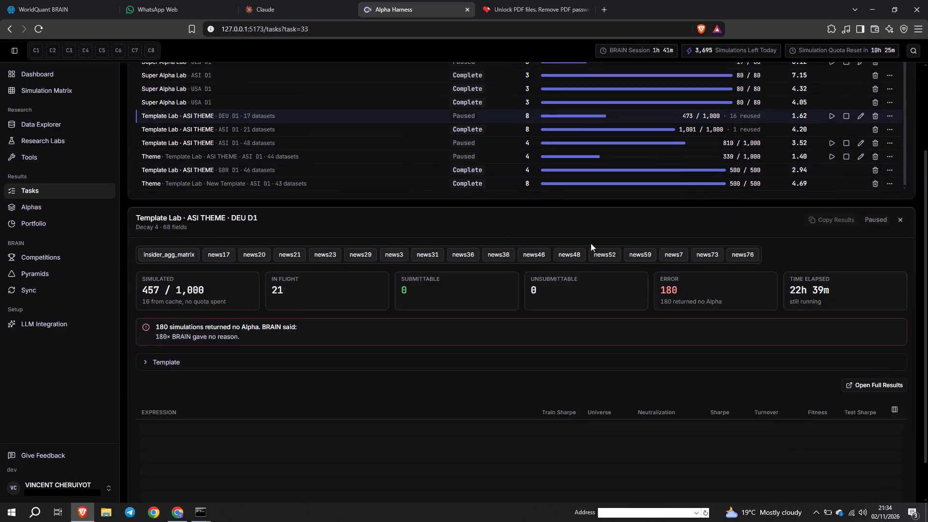
left_click(859, 347)
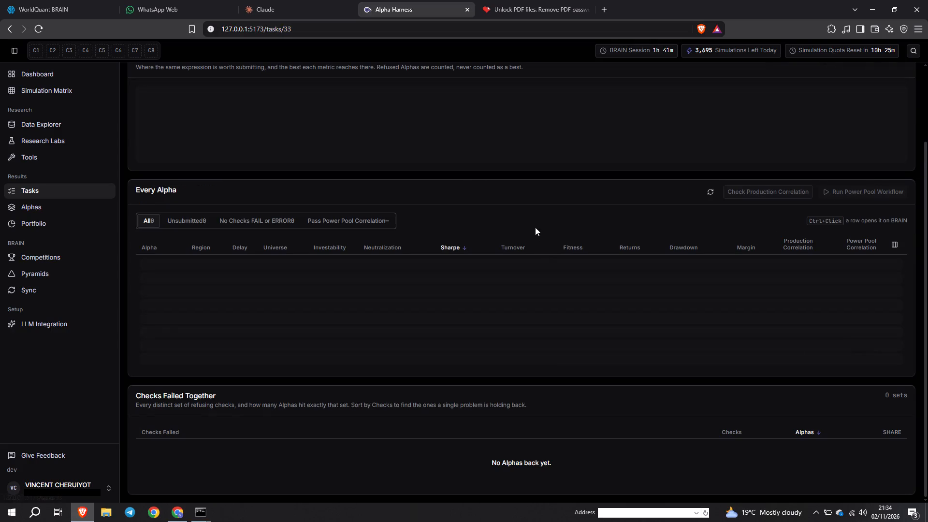
Switch to WorldQuant BRAIN and look over the Super Simulation 2 and Simulation 6 tabs, dismissing the tutorial notice.
left_click(80, 0)
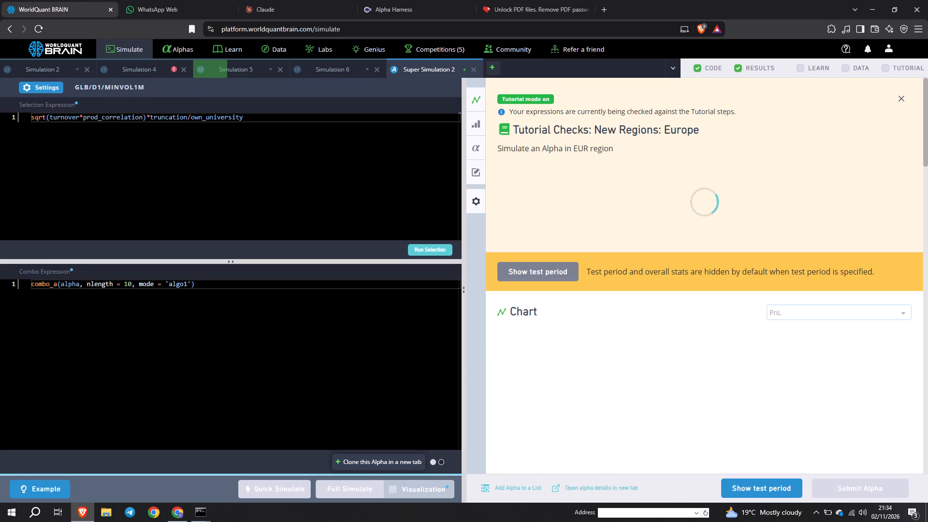
left_click(900, 99)
left_click(325, 68)
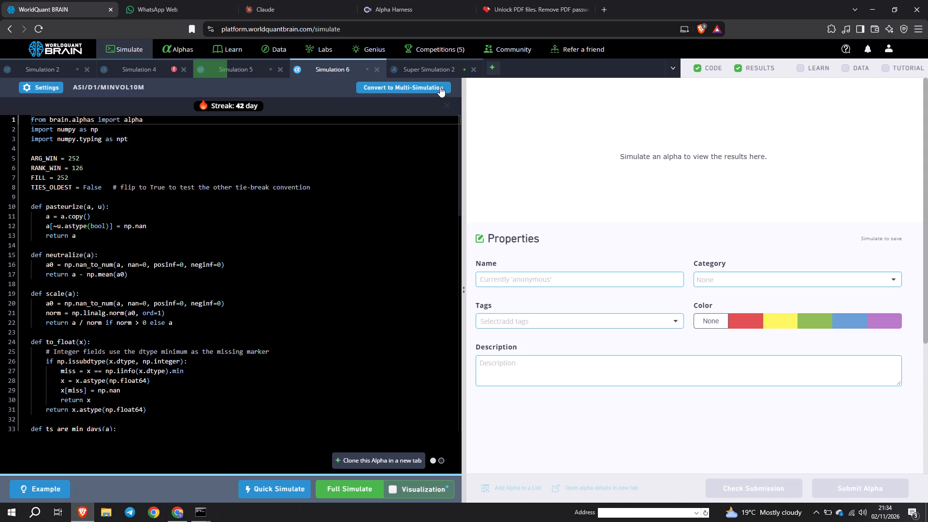
left_click(419, 69)
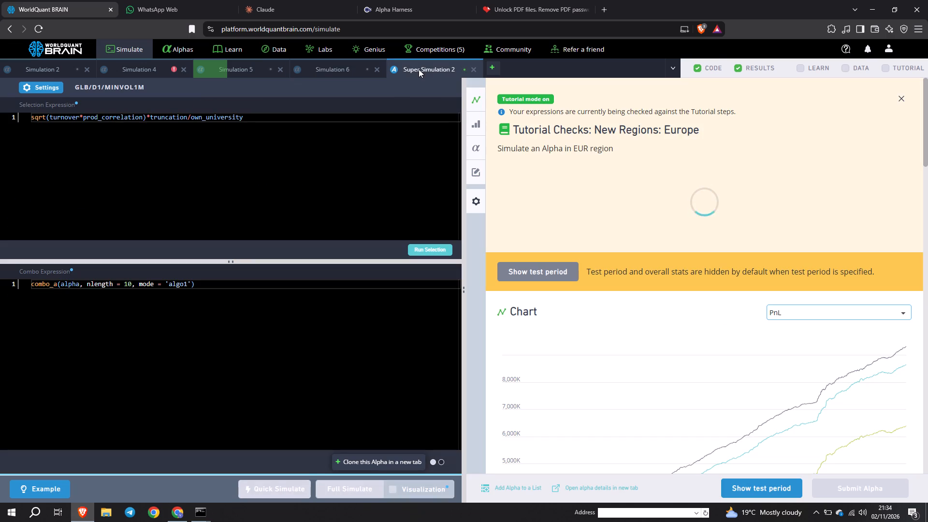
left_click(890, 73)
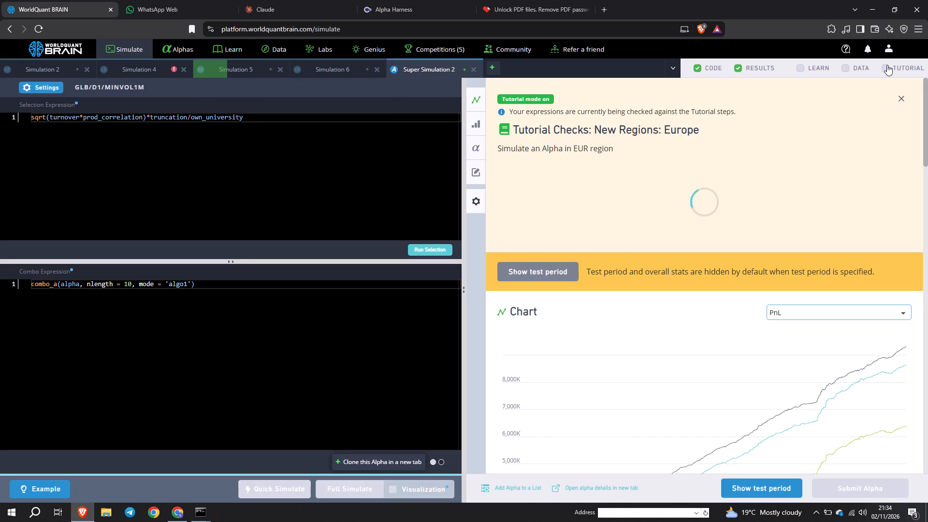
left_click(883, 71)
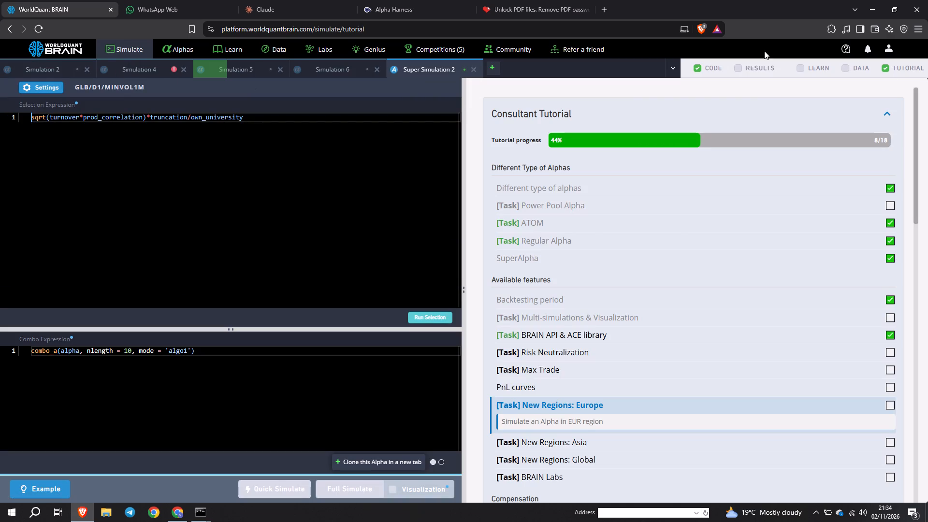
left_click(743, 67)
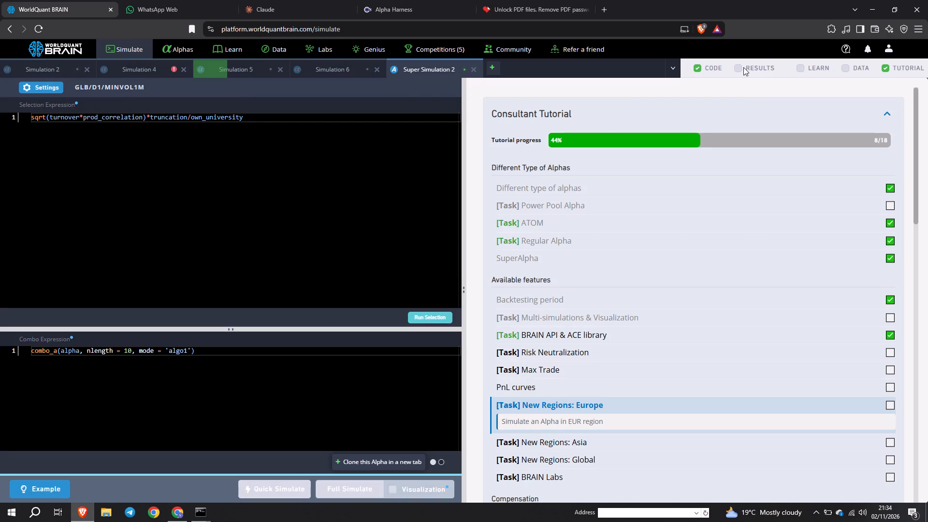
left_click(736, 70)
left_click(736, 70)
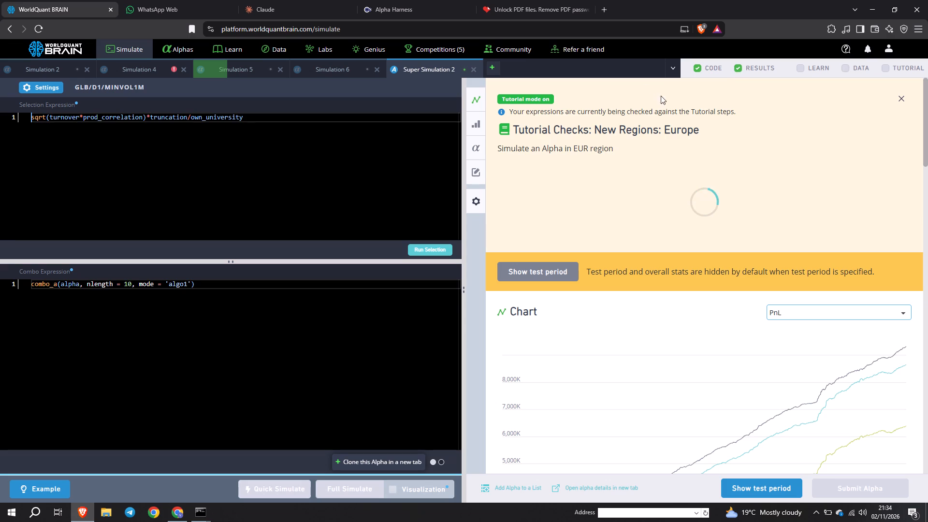
Reveal the test period results of Super Simulation 2 and run its production correlation check.
left_click(512, 271)
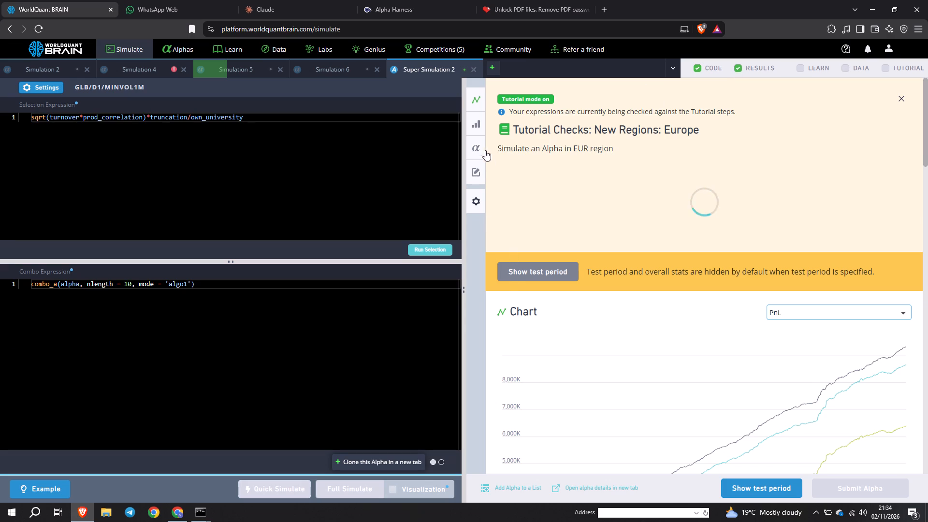
left_click(481, 139)
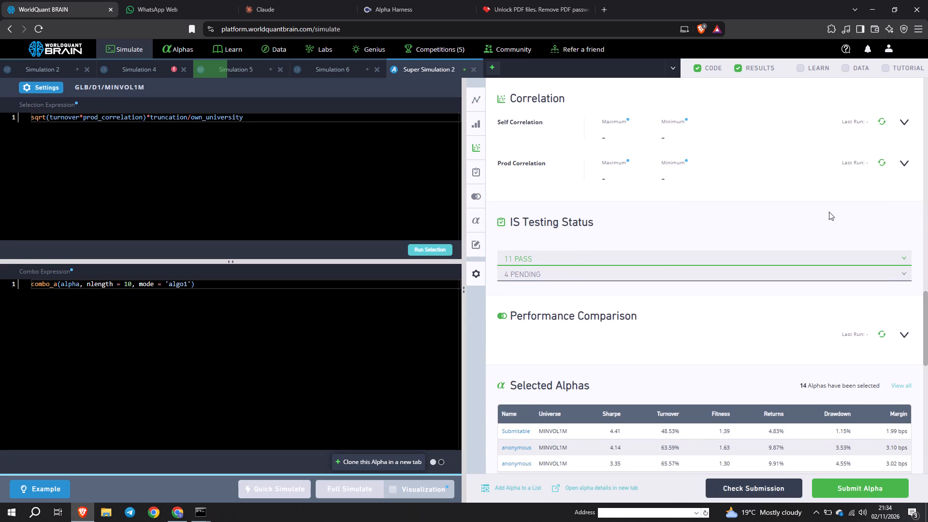
left_click(899, 160)
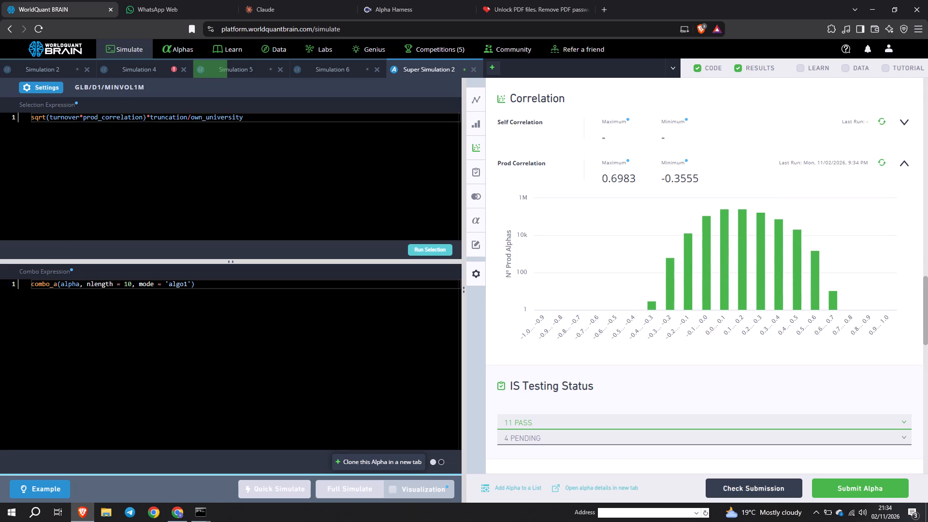
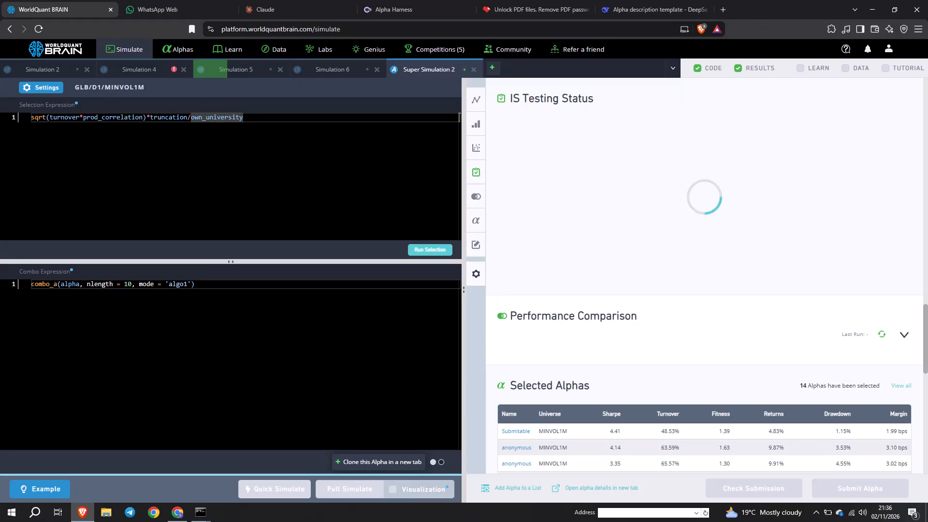
Run a full simulation of Simulation 2.
left_click(58, 71)
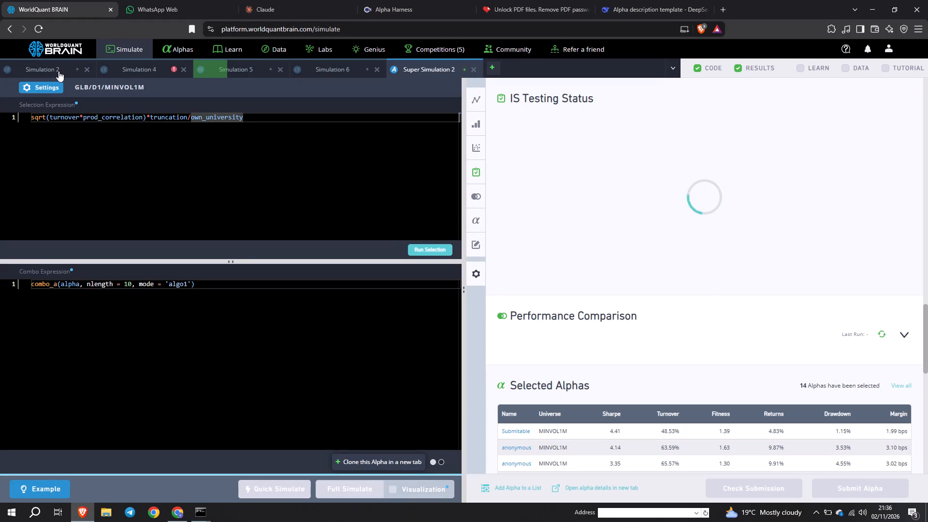
left_click(58, 71)
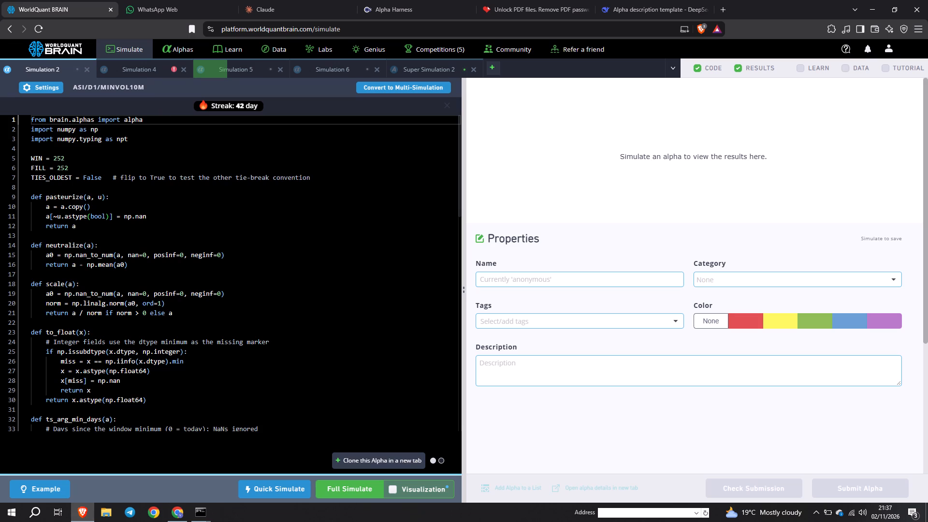
left_click(328, 488)
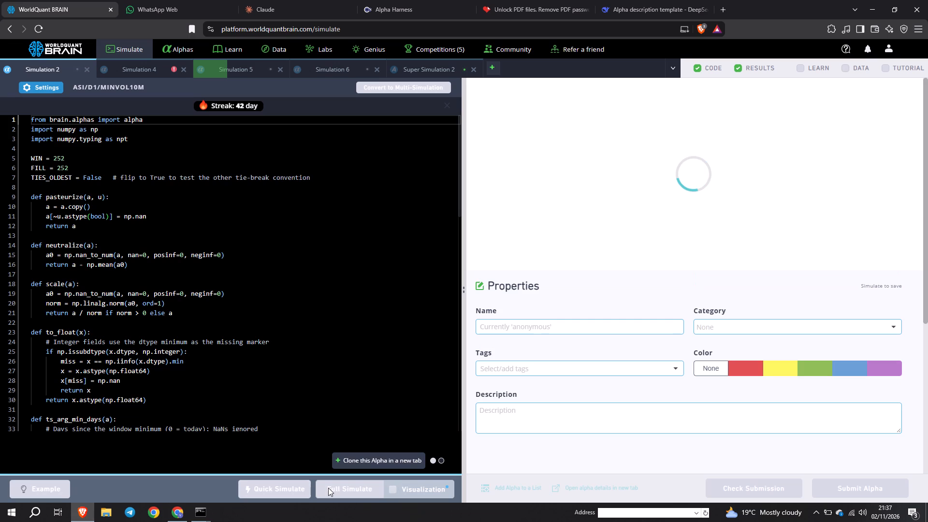
View the list of unsubmitted alphas and return to the simulation page.
left_click(197, 53)
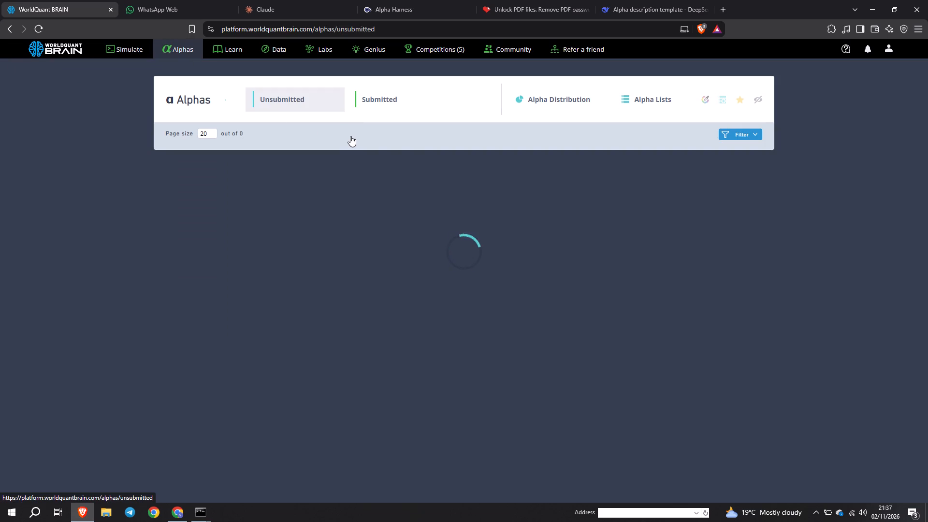
left_click(350, 136)
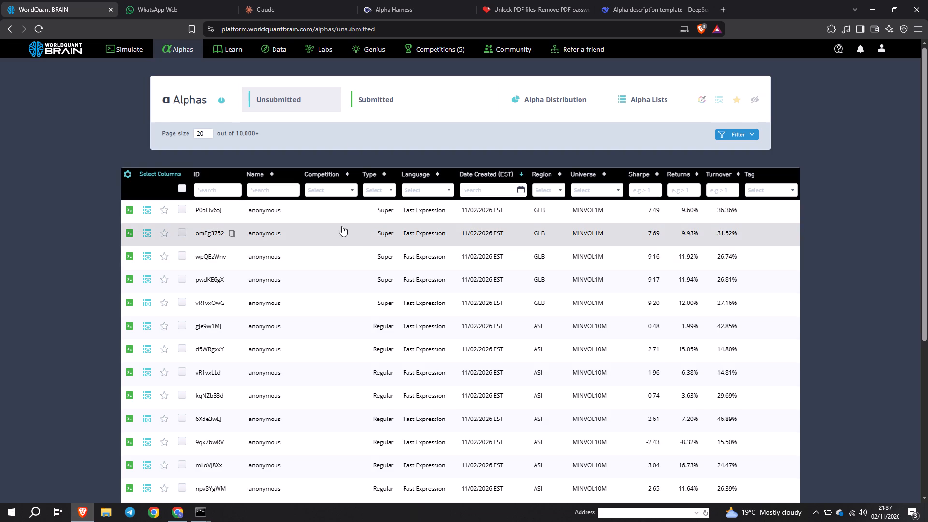
left_click(112, 44)
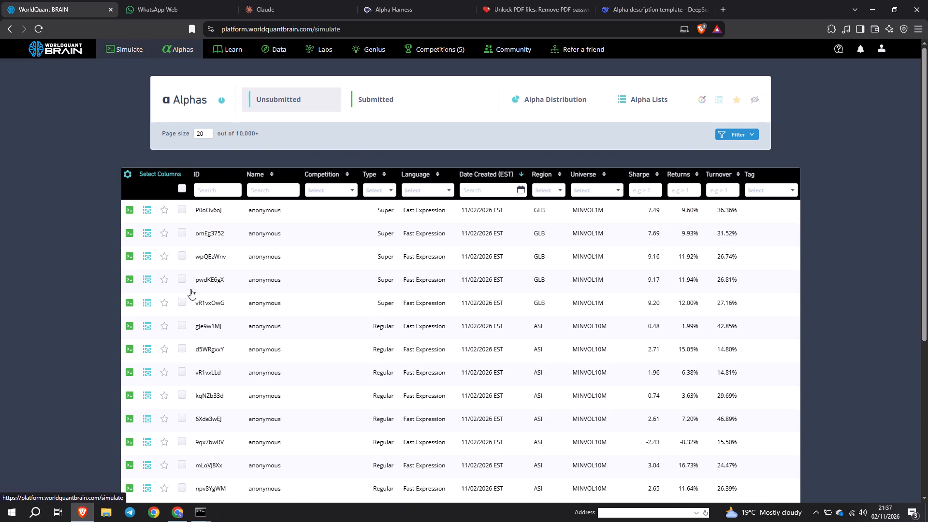
Switch to WorldQuant BRAIN in Google Chrome and close all of its single simulation tabs, discarding the unsimulated code.
left_click(166, 521)
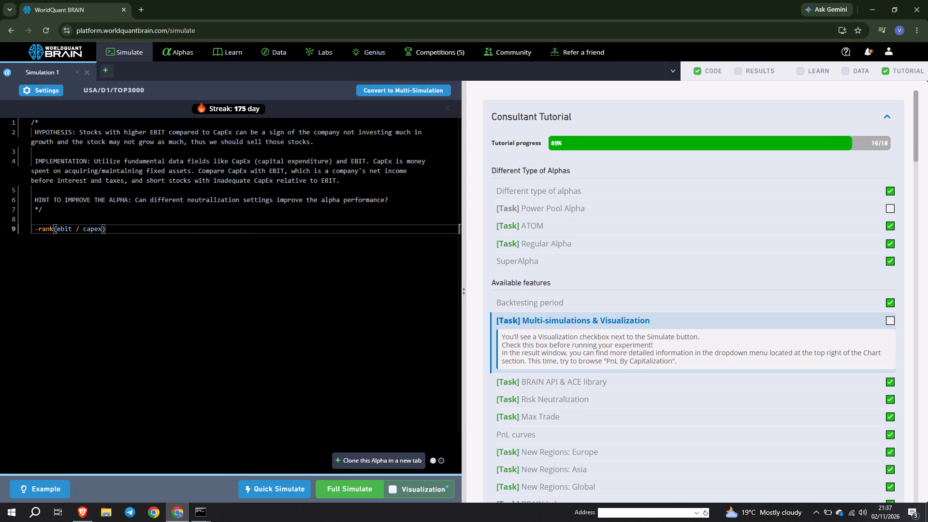
left_click(113, 72)
double_click(128, 100)
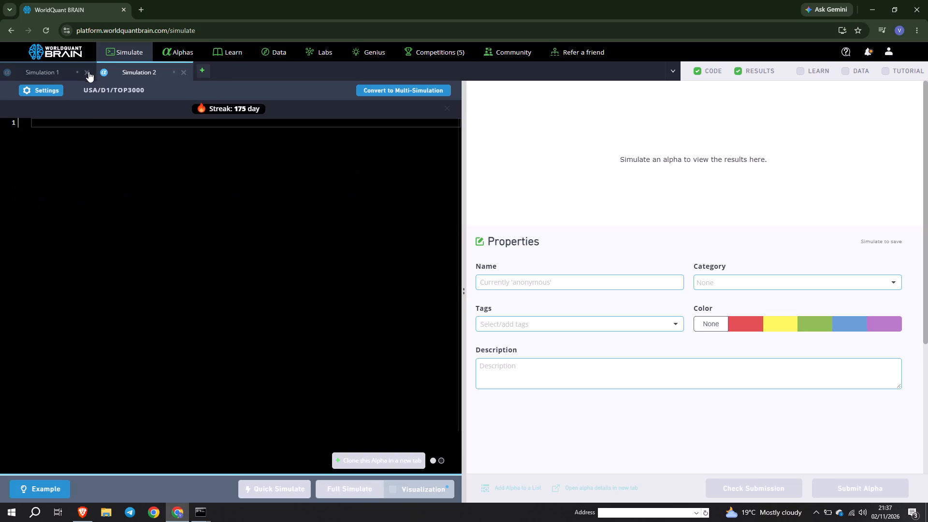
left_click(88, 70)
left_click(87, 72)
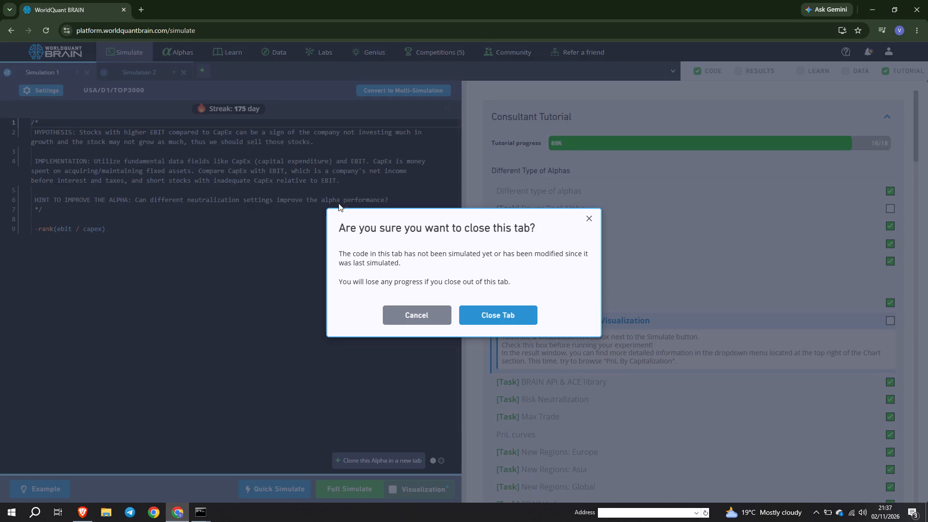
left_click(479, 326)
left_click(483, 323)
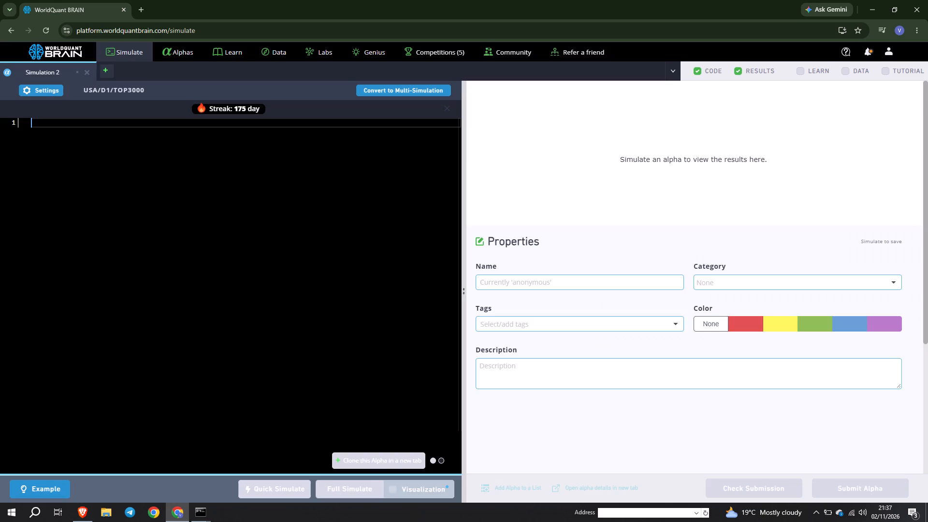
left_click(88, 69)
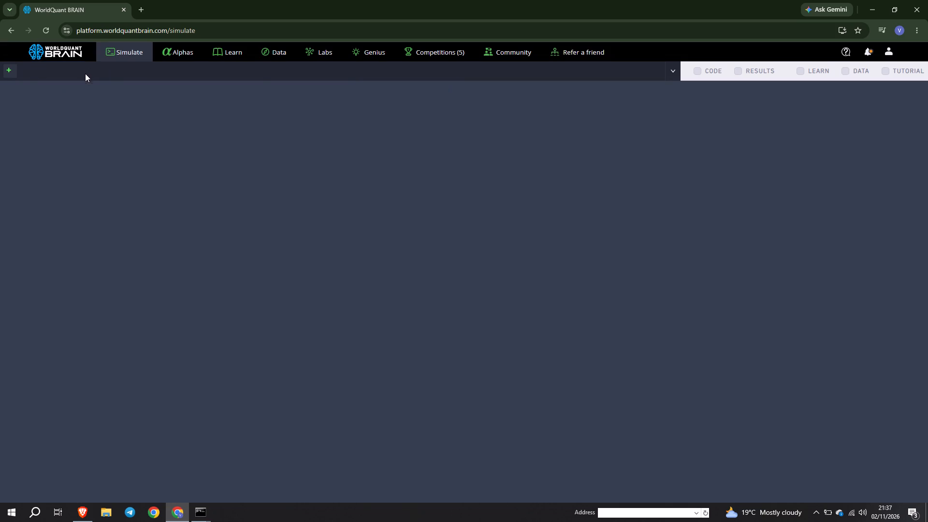
Create a new super simulation in the emptied workspace.
left_click(9, 66)
left_click(51, 151)
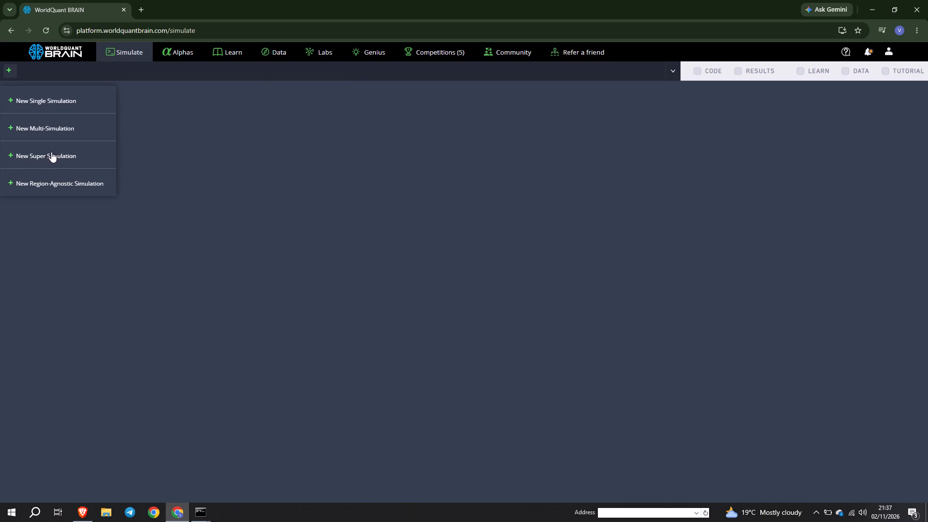
Switch to WorldQuant BRAIN in Brave and copy Super Simulation 2's Selection Expression, followed by its Combo Expression.
left_click(81, 510)
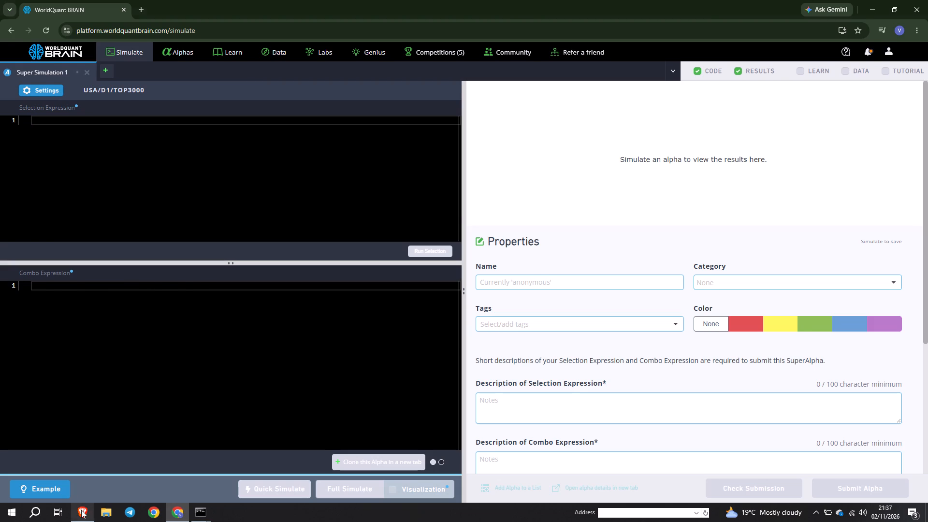
left_click(419, 68)
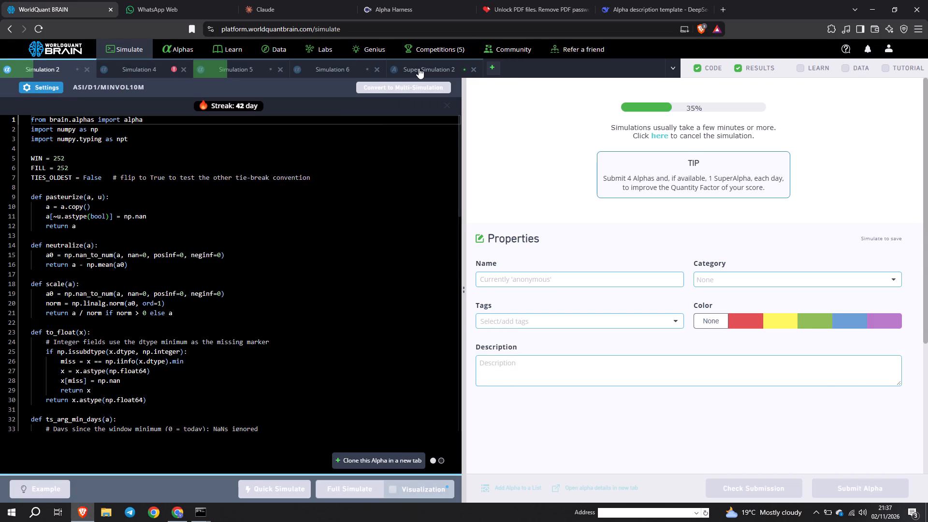
left_click(313, 174)
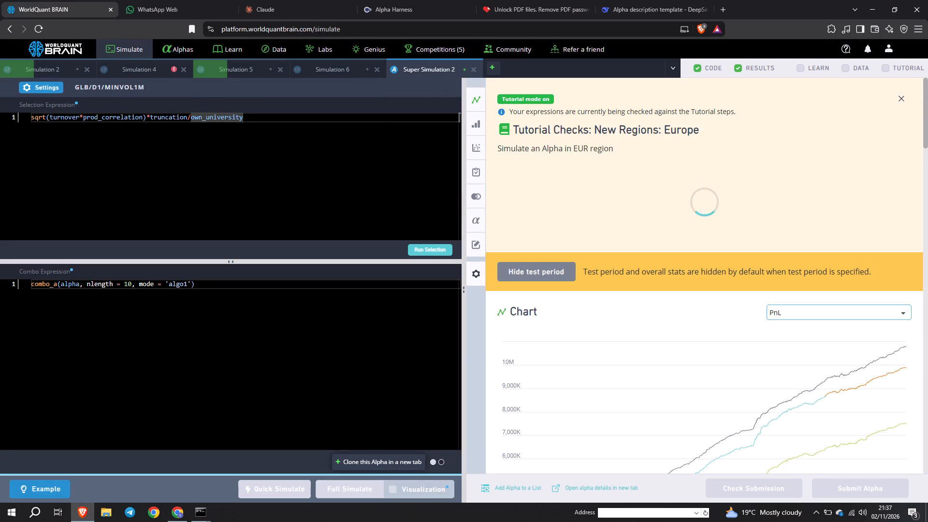
key("ctrl+a")
key("ctrl+c")
left_click(246, 363)
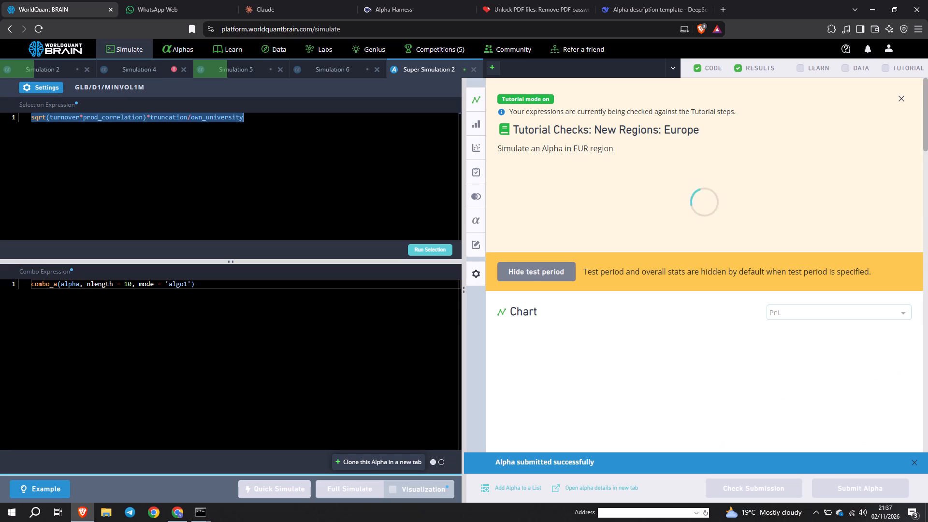
left_click(246, 363)
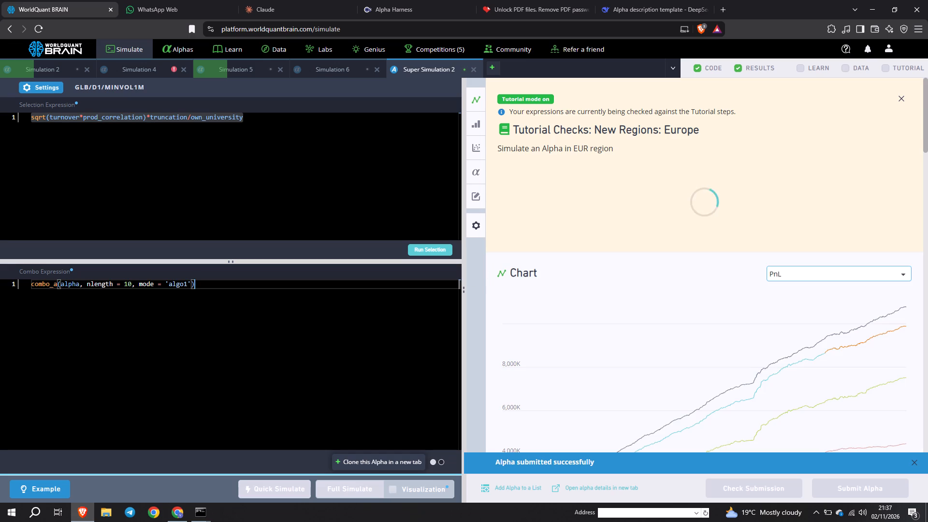
left_click(222, 338)
key("ctrl+a")
key("ctrl+c")
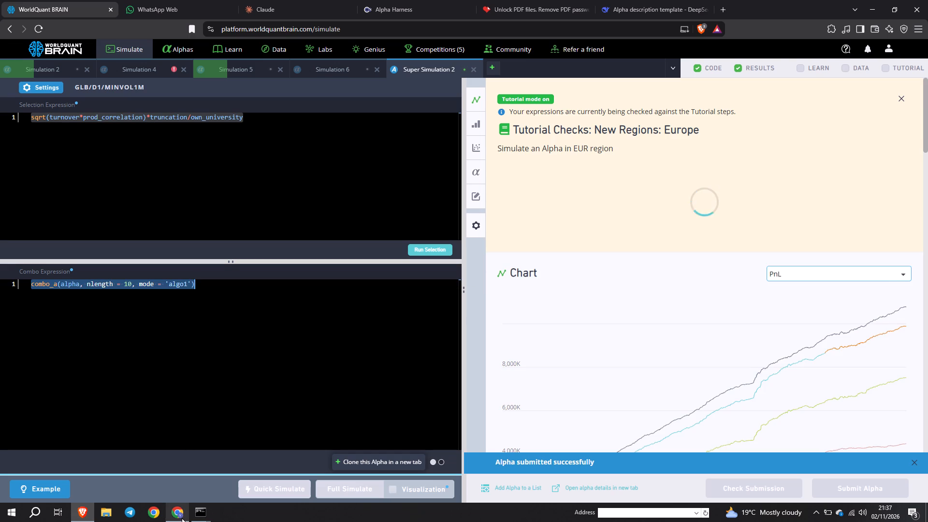
In Chrome's Super Simulation 1, paste combo_a(alpha, nlength = 10, mode = 'algo1') as Combo Expression and sqrt(turnover*prod_correlation)*truncation/own_university as Selection Expression.
left_click(182, 518)
left_click(271, 339)
key("ctrl+v")
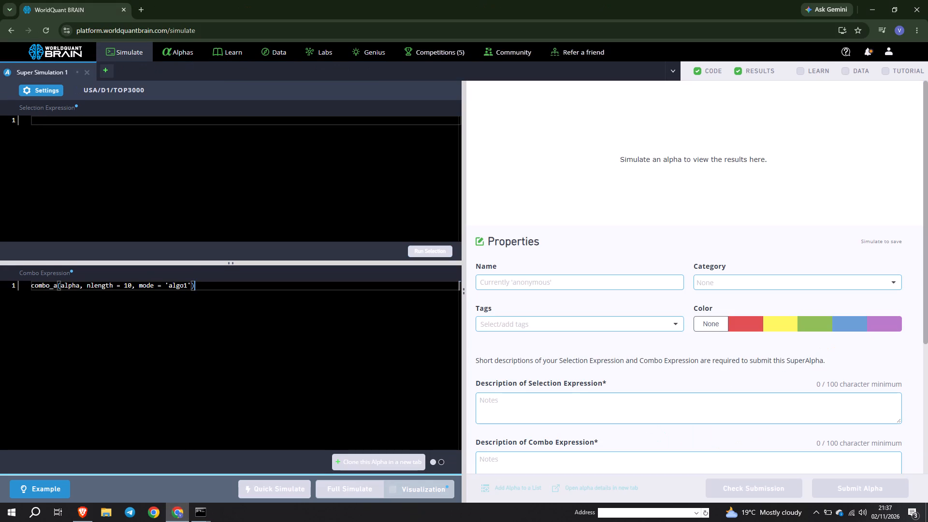
left_click(204, 201)
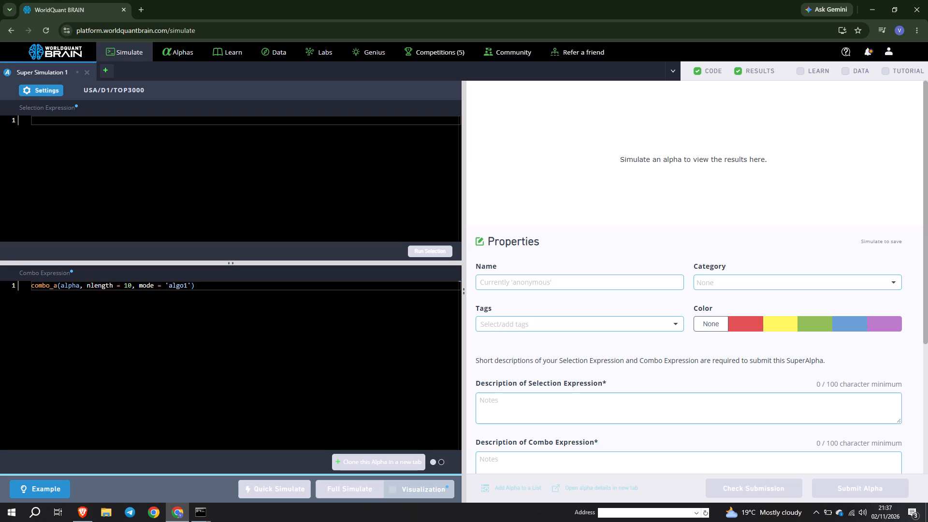
key("super+v")
left_click(109, 196)
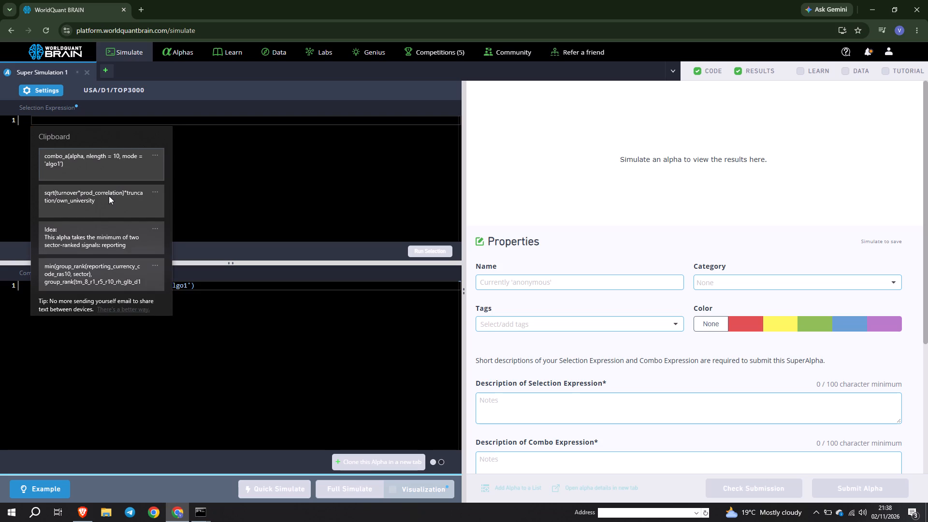
key("ctrl+v")
In Super Simulation 1's settings, set the region to GLB and the universe to MINVOL1M.
left_click(30, 97)
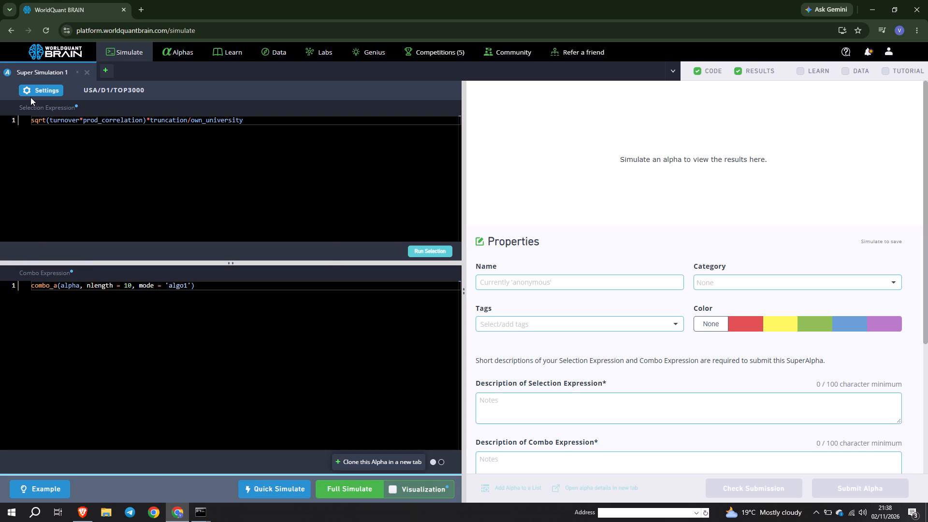
left_click(24, 92)
left_click(82, 257)
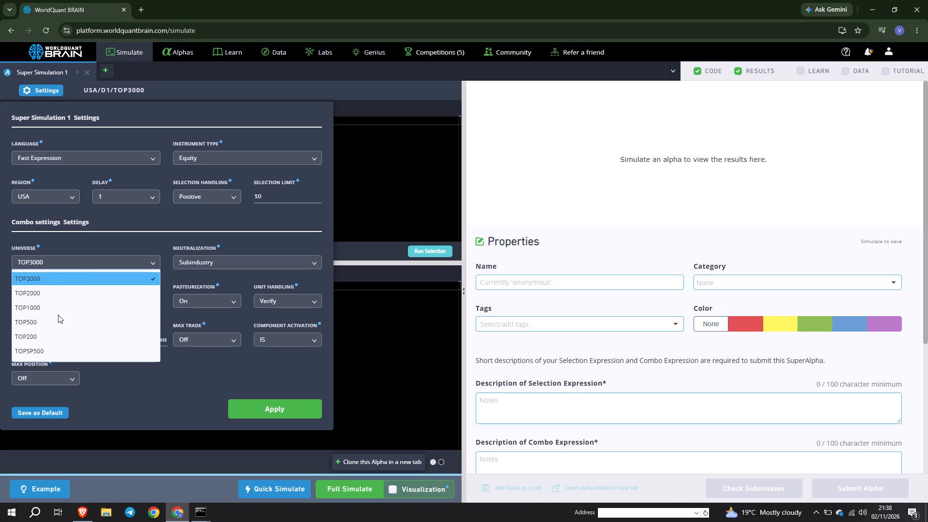
left_click(10, 199)
left_click(37, 199)
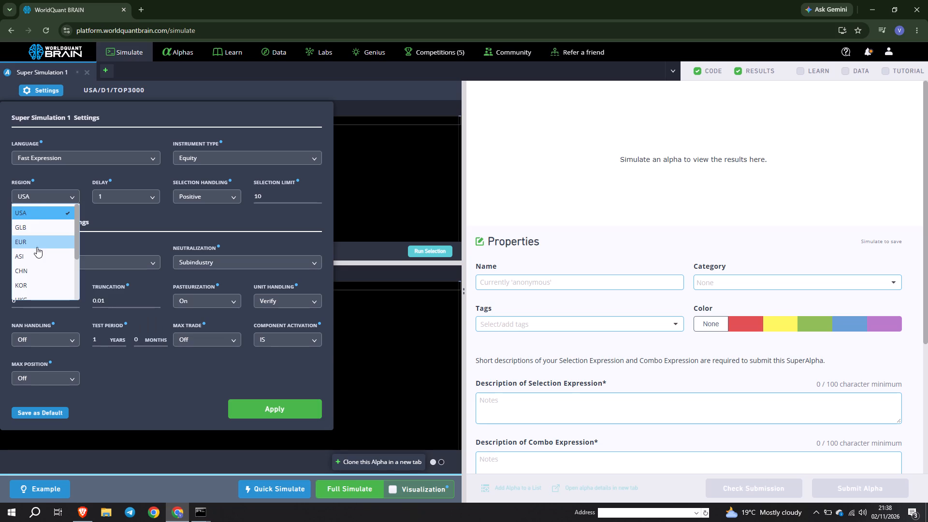
left_click(29, 221)
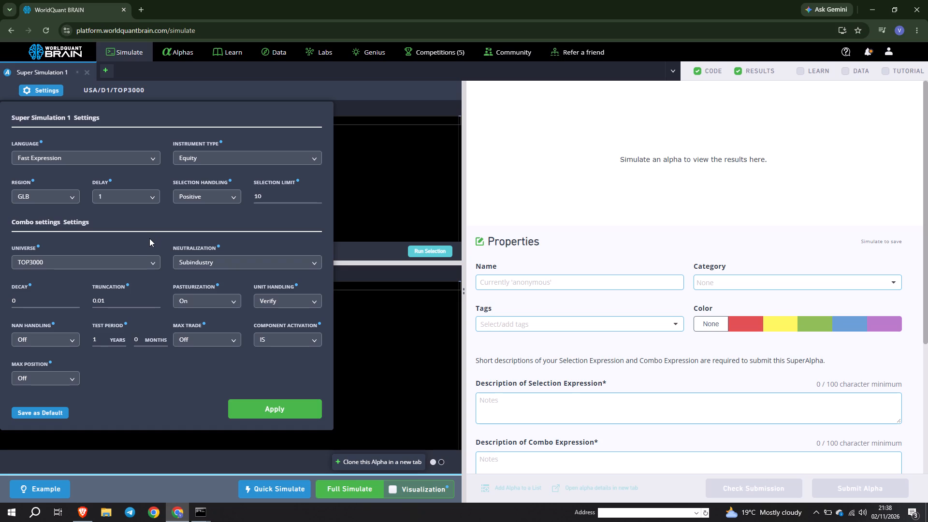
left_click(92, 265)
left_click(53, 295)
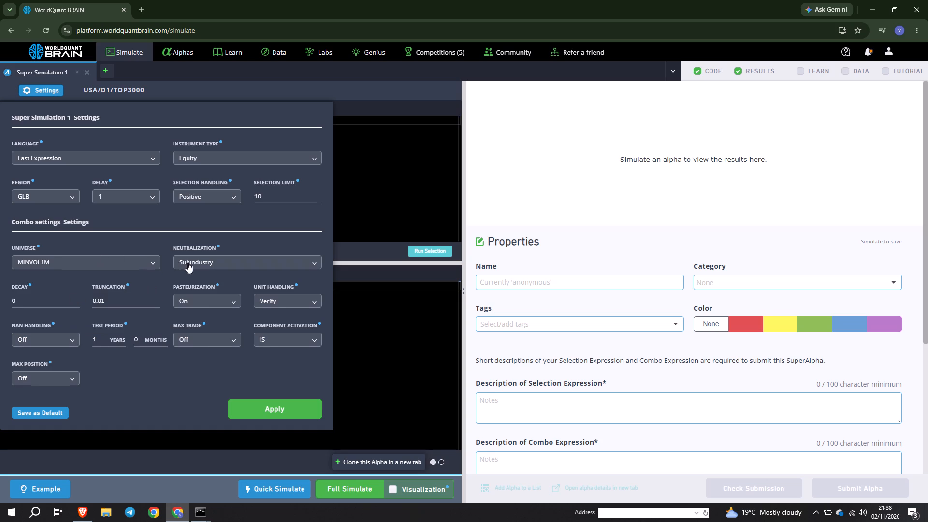
Set neutralization to Statistical, truncation to 0.08 and decay to 4, and apply the settings to Super Simulation 1.
left_click(199, 262)
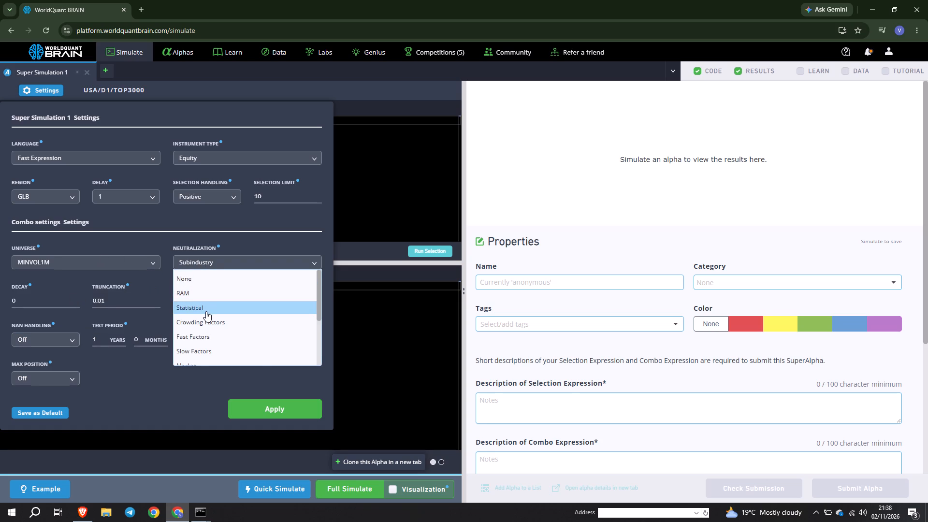
left_click(206, 311)
left_click(121, 303)
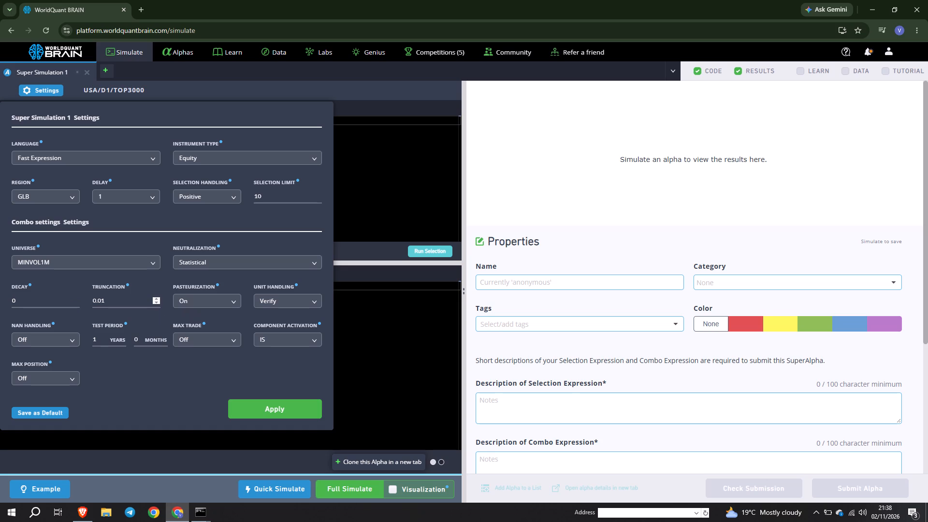
key("BackSpace")
key("8")
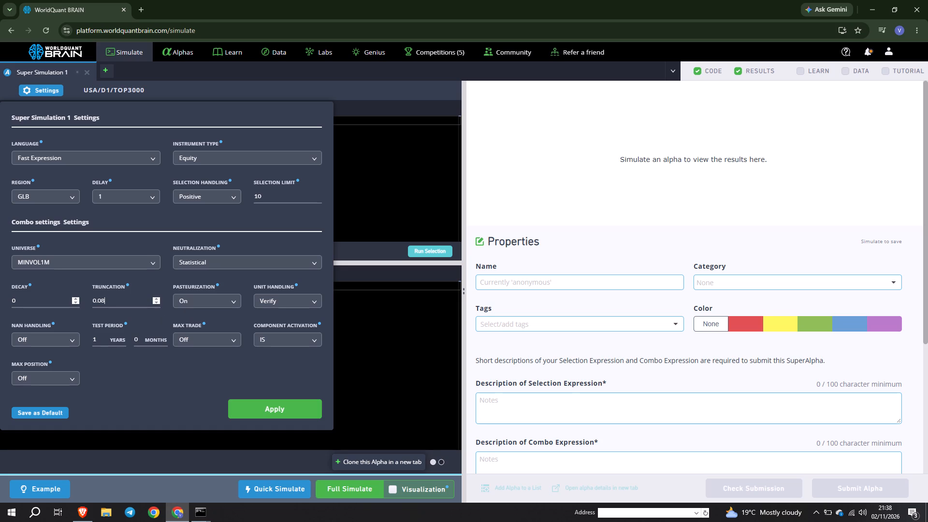
left_click(37, 303)
key("BackSpace")
key("4")
left_click(276, 409)
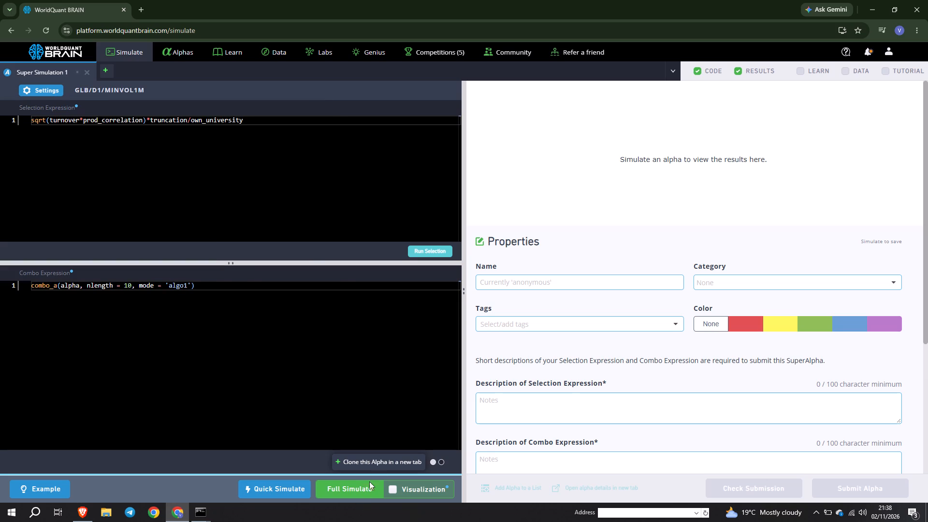
Run a full simulation of Super Simulation 1.
left_click(358, 493)
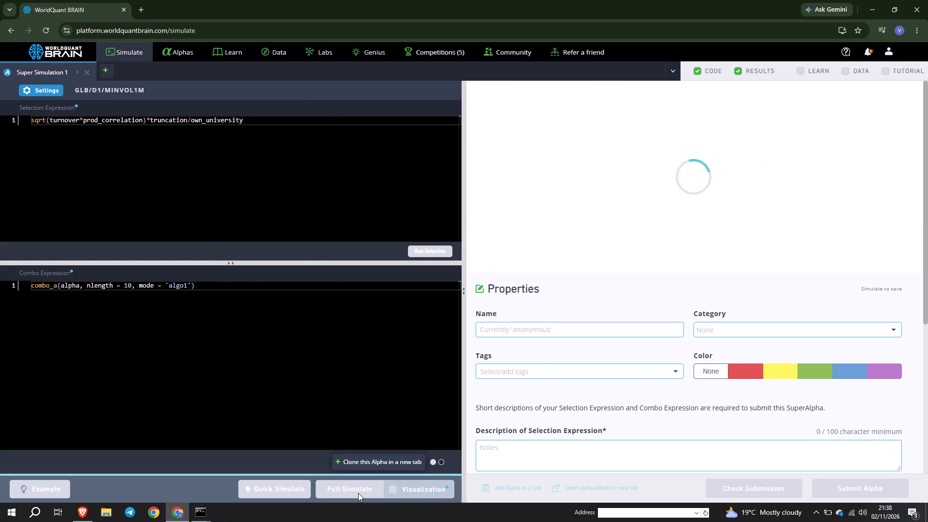
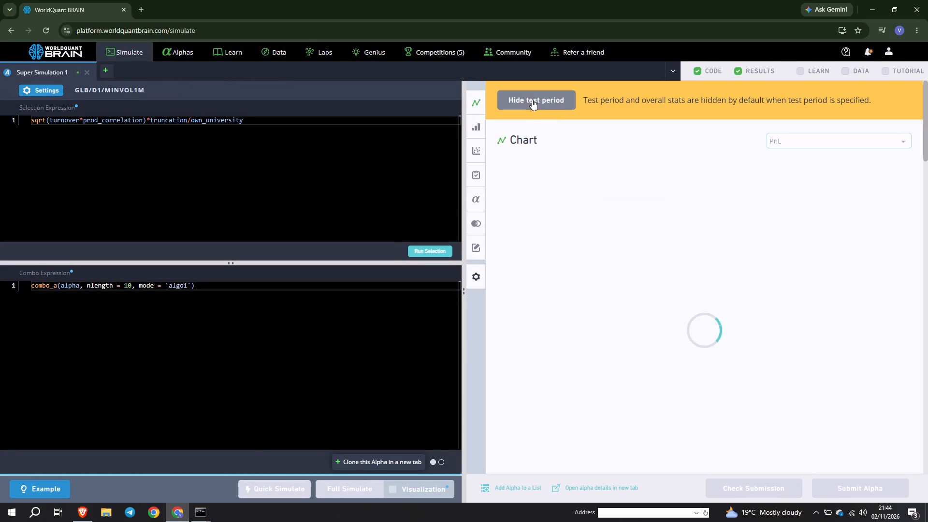
Review the GLB SuperAlpha's aggregate data, correlation and IS testing status in its simulation results.
left_click(476, 151)
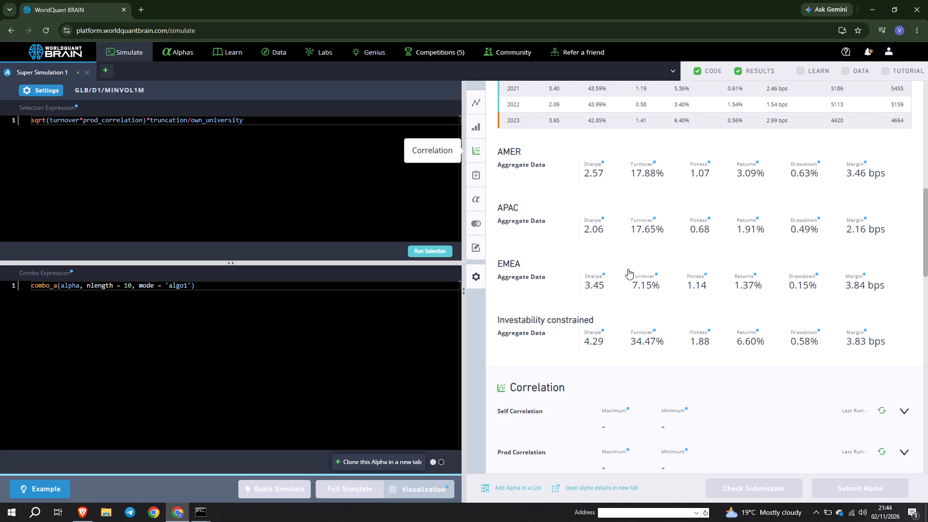
left_click(715, 453)
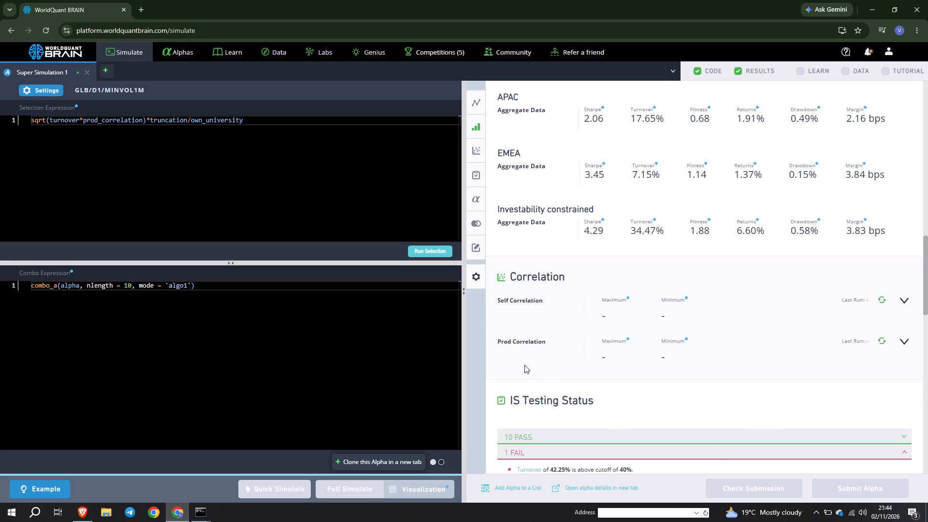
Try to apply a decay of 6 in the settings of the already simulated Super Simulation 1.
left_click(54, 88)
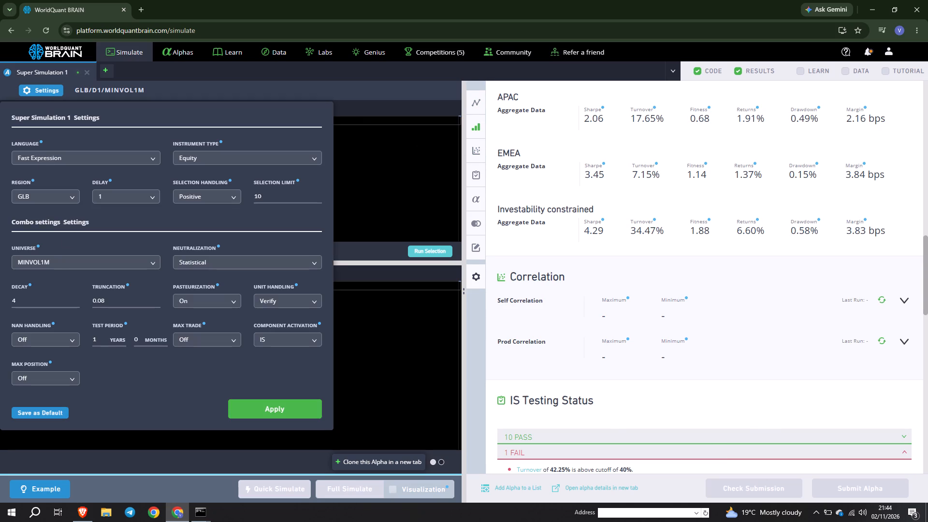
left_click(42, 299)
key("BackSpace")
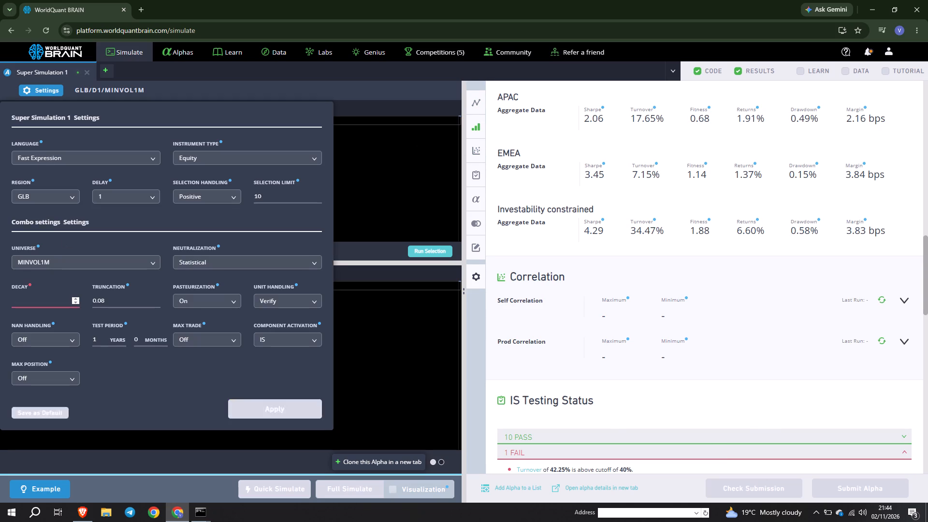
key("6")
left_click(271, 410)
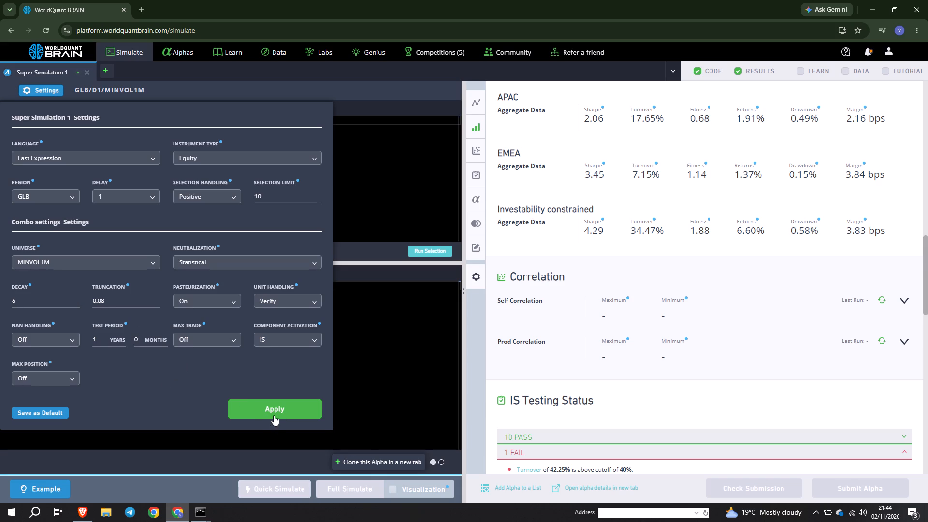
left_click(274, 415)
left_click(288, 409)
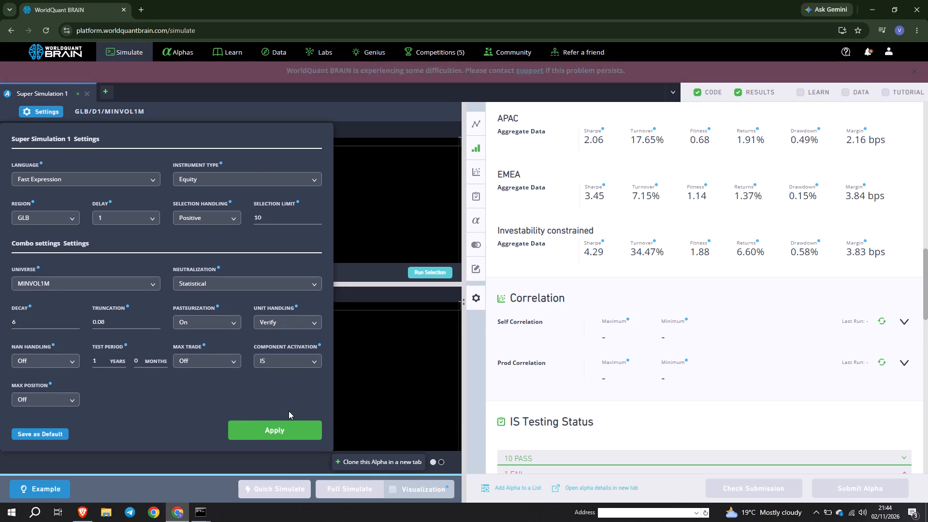
Clone the GLB SuperAlpha into a new simulation and close the original Super Simulation 1.
left_click(374, 451)
left_click(366, 463)
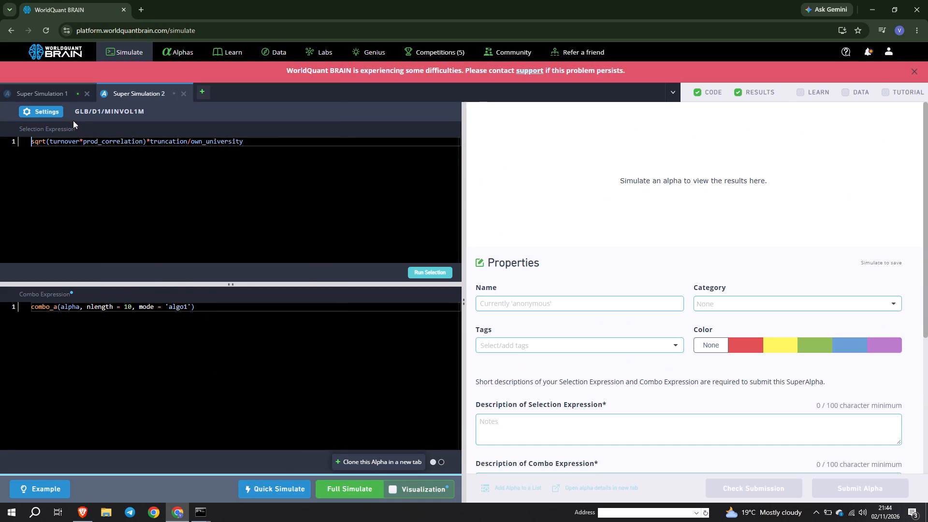
left_click(87, 96)
Set the cloned SuperAlpha's decay to 8 and run a full simulation.
left_click(52, 115)
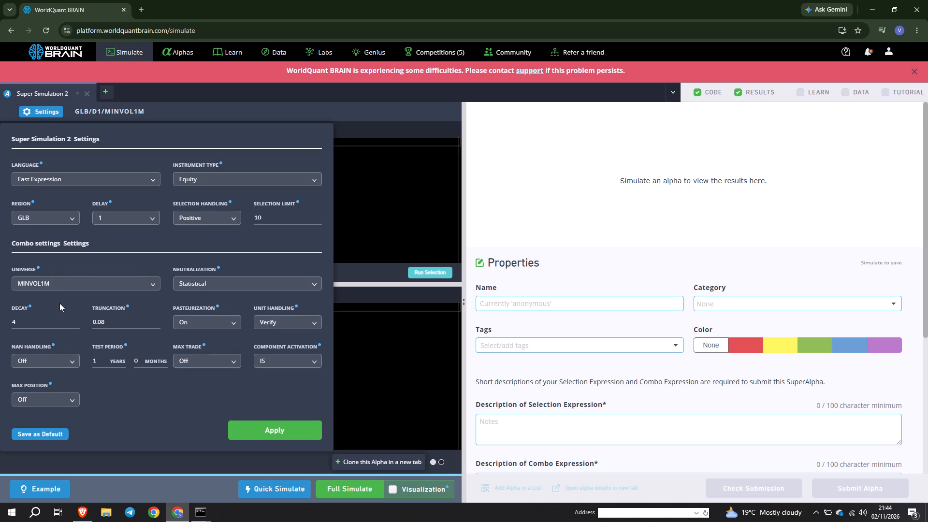
left_click(42, 323)
key("BackSpace")
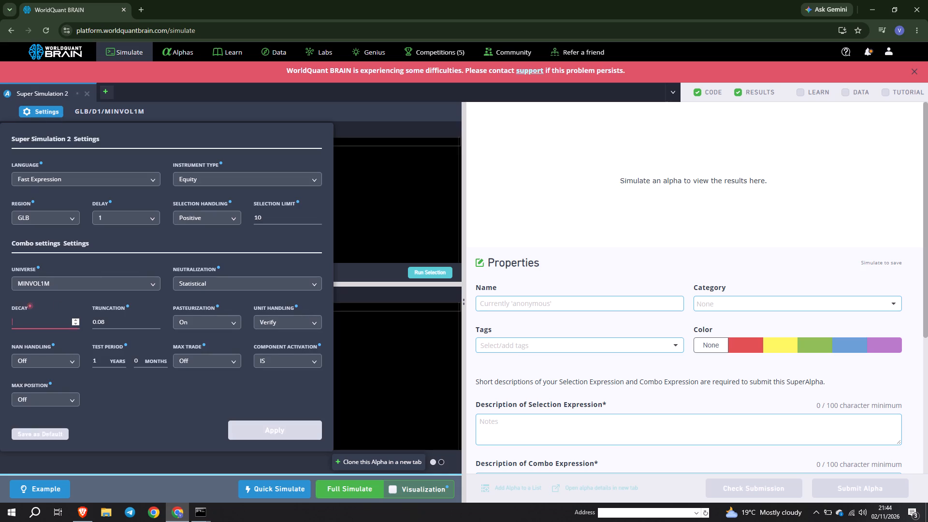
key("8")
left_click(264, 426)
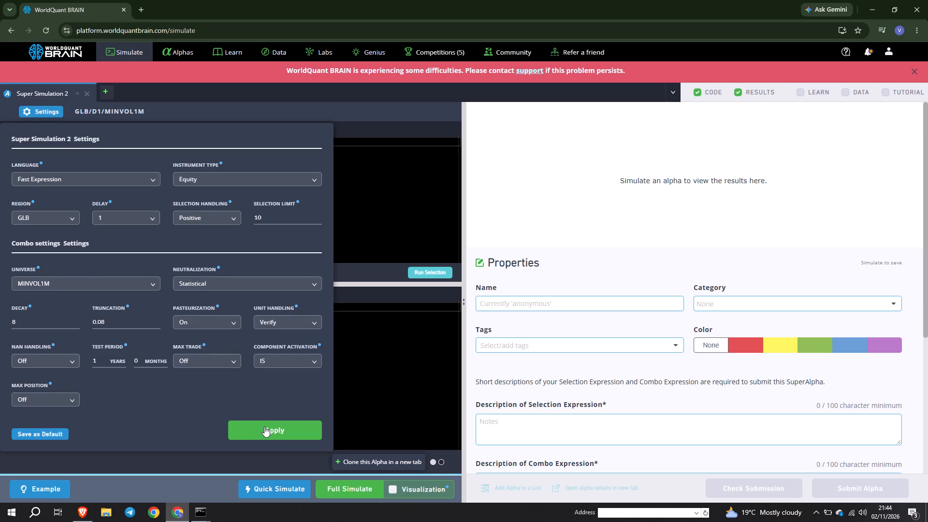
left_click(360, 489)
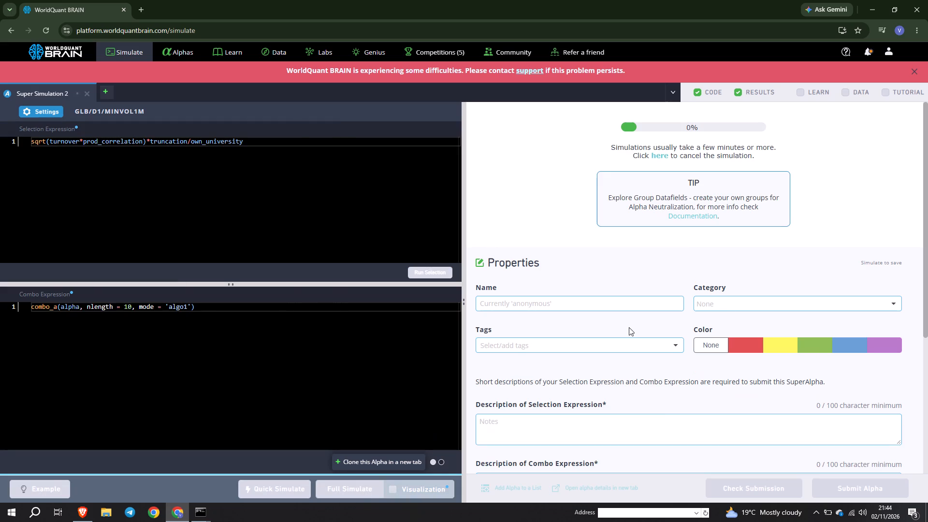
left_click(915, 71)
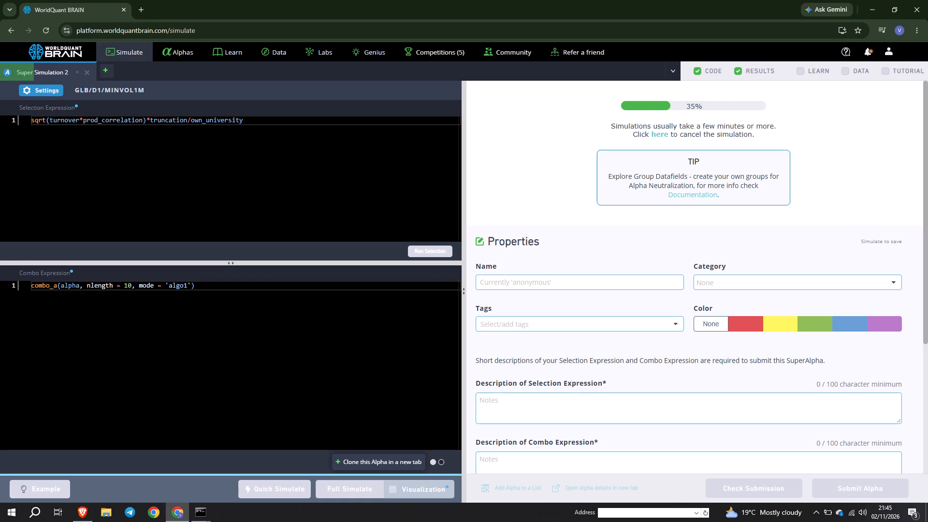
Switch to the Brave browser and open the unsubmitted Alphas page in WorldQuant BRAIN.
left_click(86, 514)
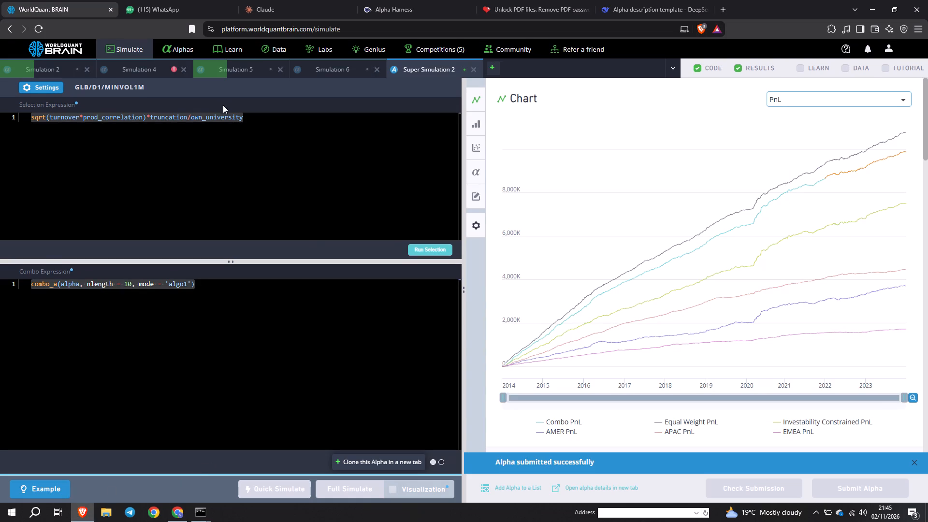
left_click(183, 58)
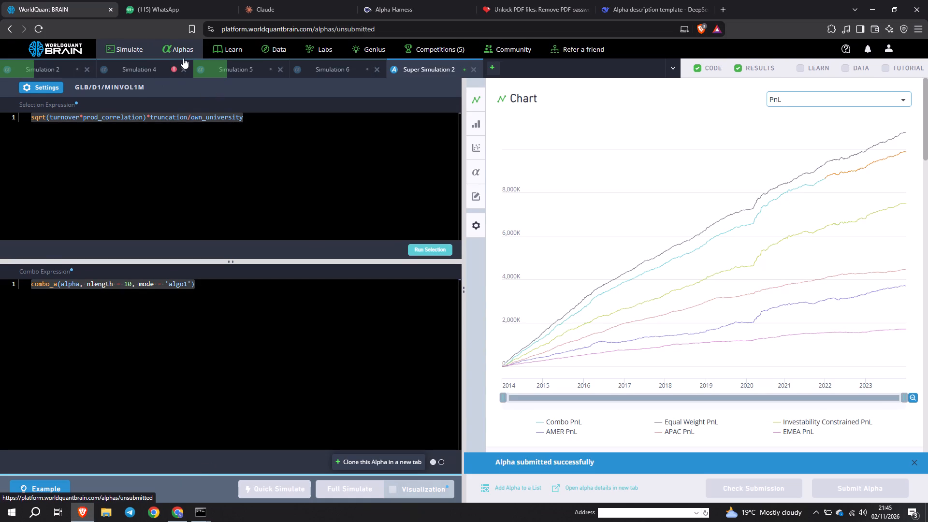
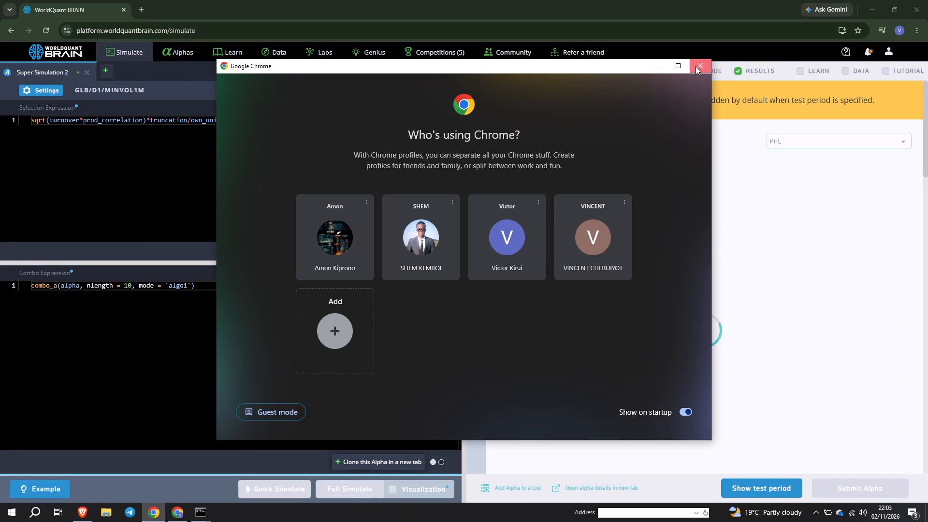
Dismiss the Chrome profile chooser, show the SuperAlpha's test period, and load its production correlation.
left_click(696, 66)
left_click(540, 109)
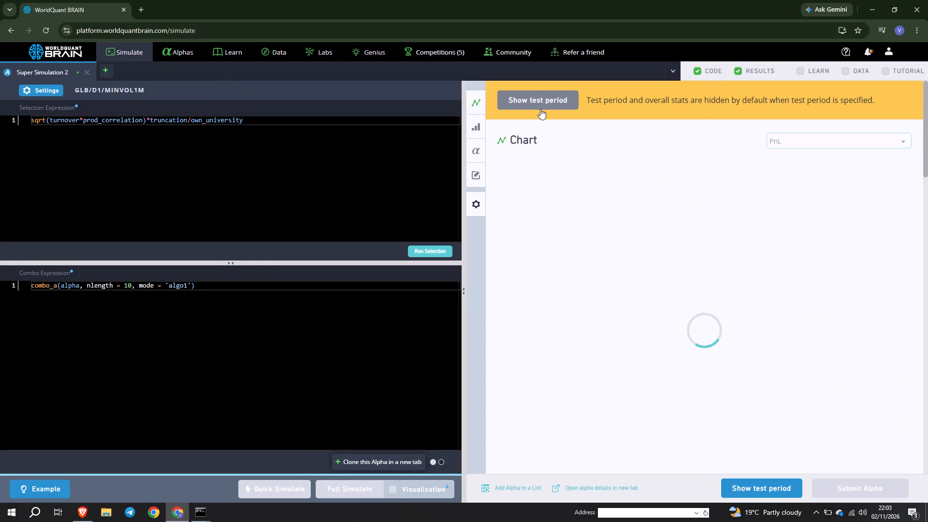
left_click(476, 156)
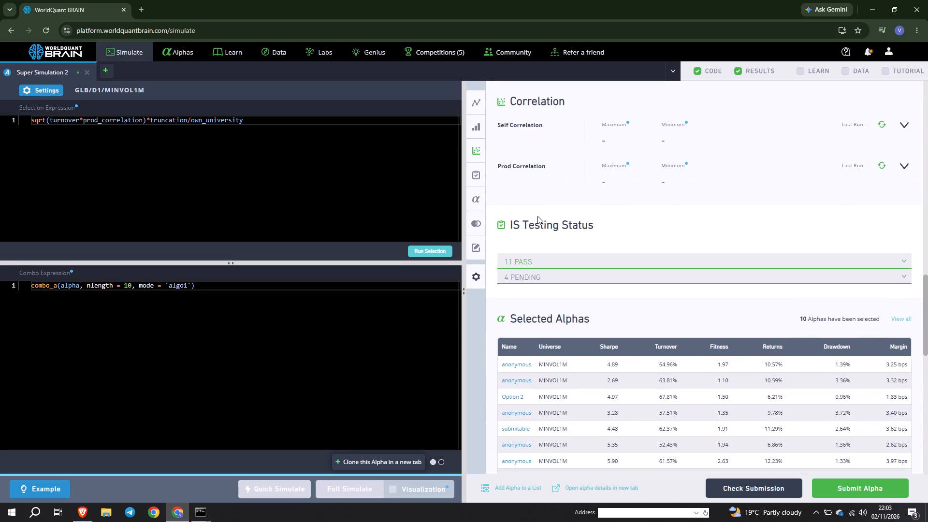
left_click(906, 164)
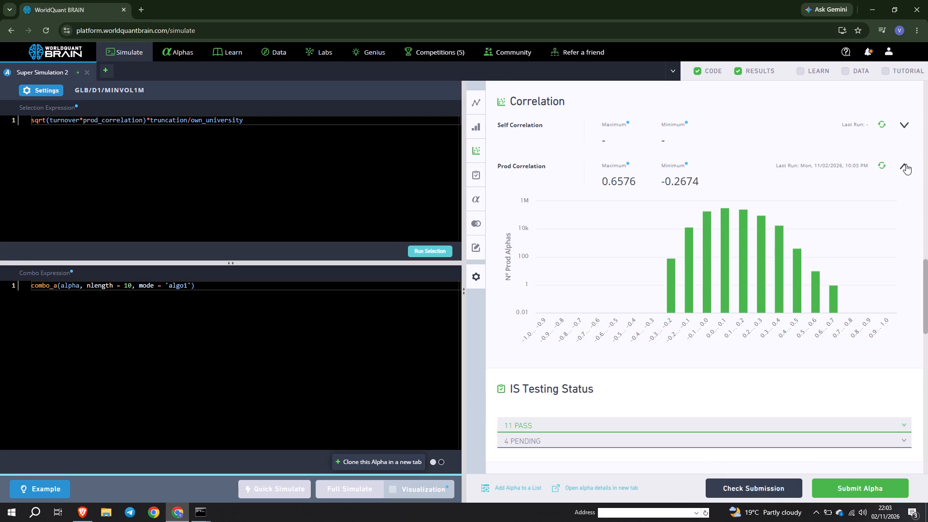
Fill both the Selection Expression and Combo Expression descriptions with the copied "Idea: This alpha takes the minimum of two sector-ranked signals" text.
scroll(714, 250, "down", 8)
left_click(586, 236)
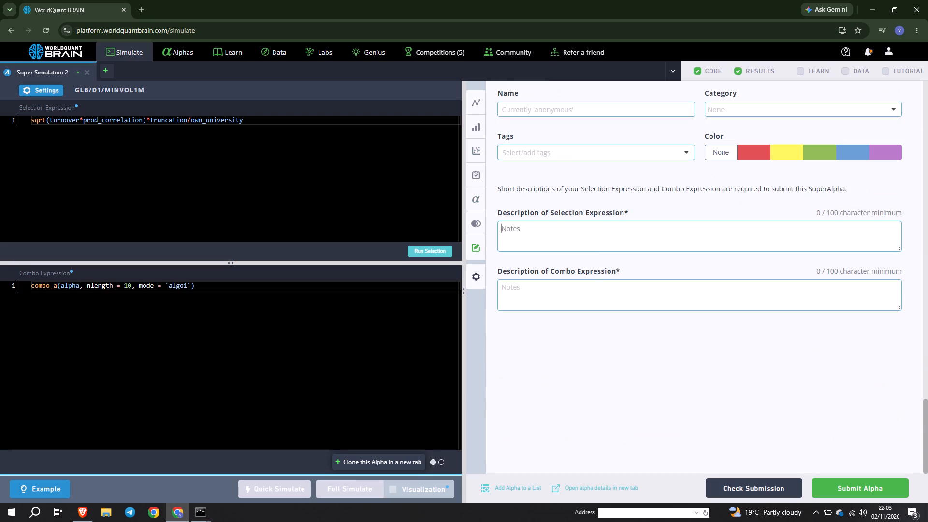
key("super+v")
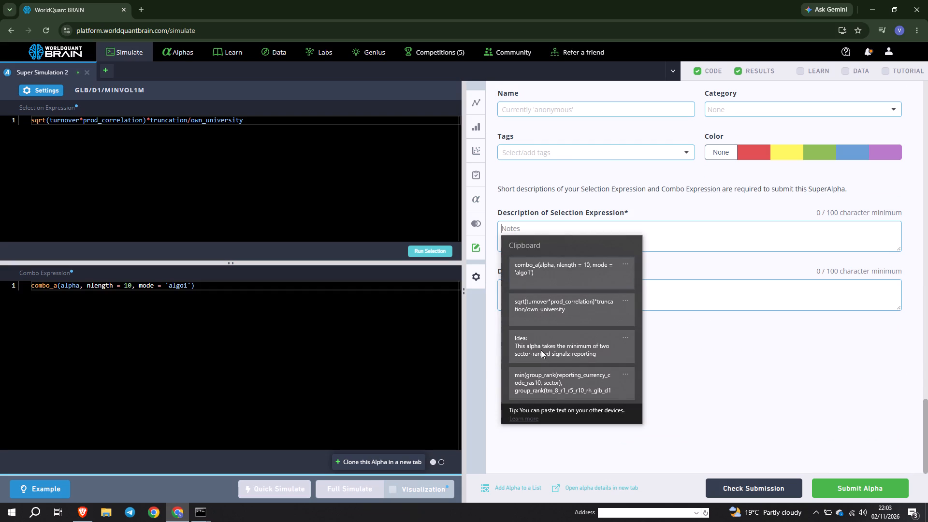
left_click(541, 350)
key("ctrl+v")
left_click(524, 293)
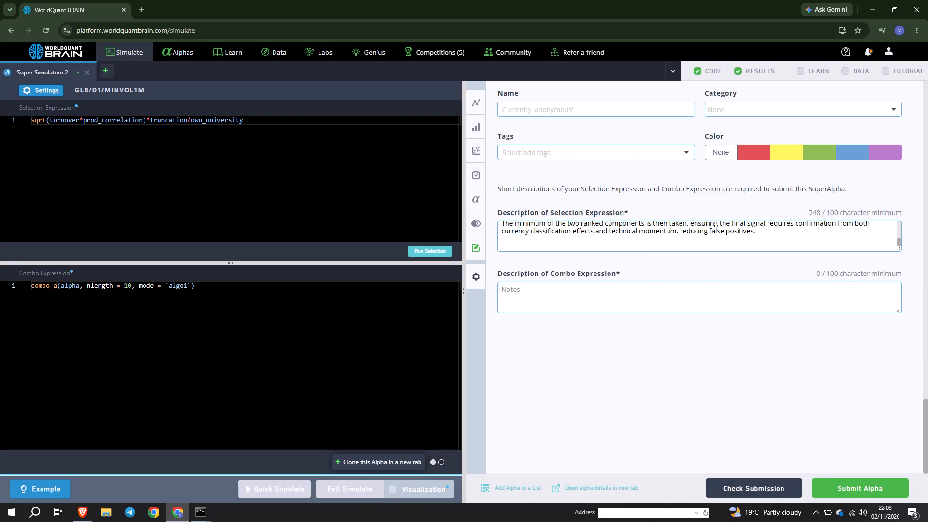
key("ctrl+v")
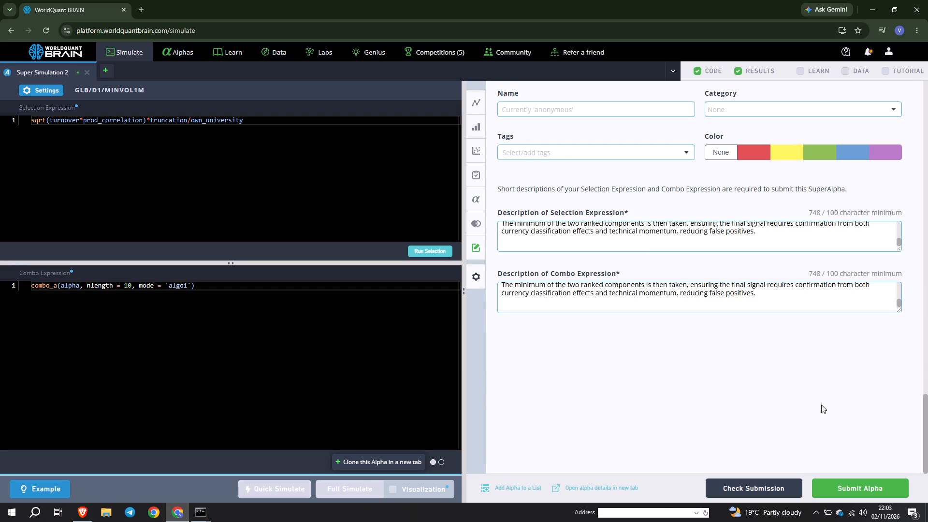
Submit the GLB/D1/MINVOL1M SuperAlpha.
left_click(835, 482)
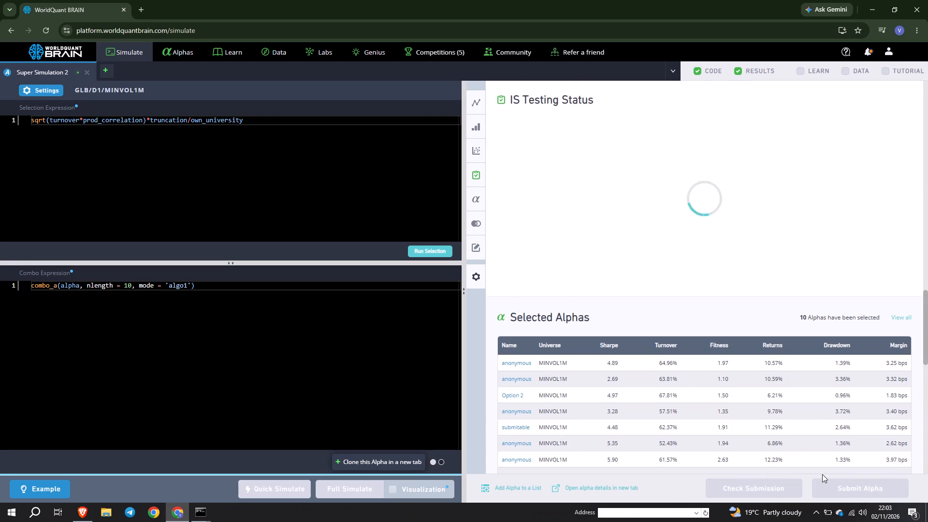
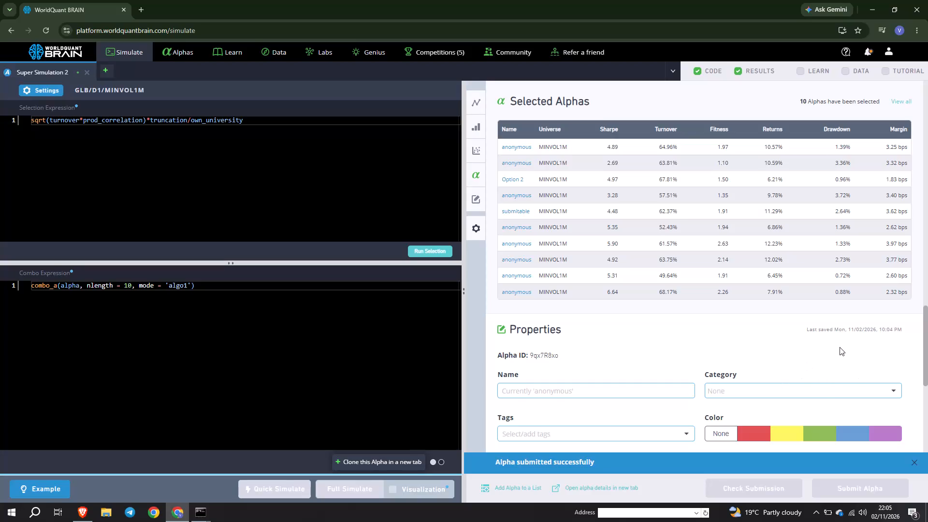
Review the Genius page's eligibility criteria, activity, Osmosis Allocation and Pyramid alpha distribution for 2026-Q4, and return to the Simulate page.
left_click(370, 51)
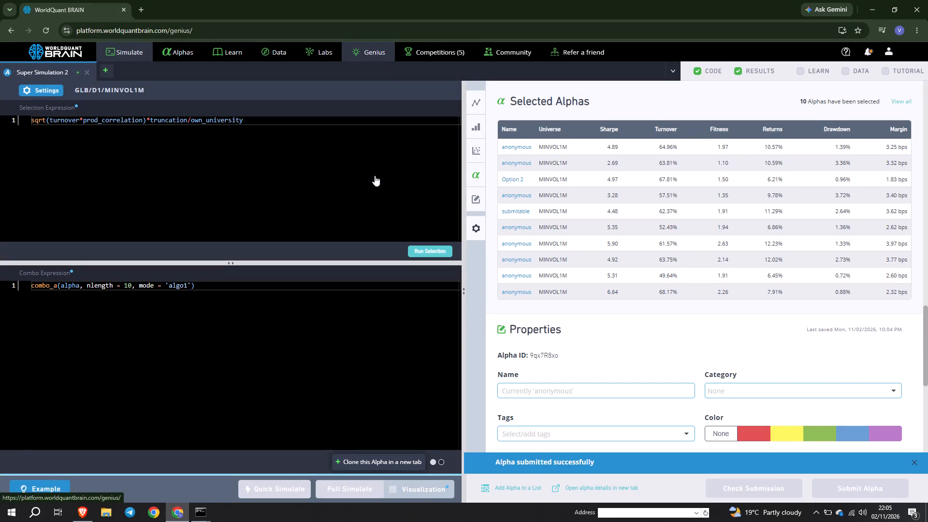
scroll(411, 197, "down", 8)
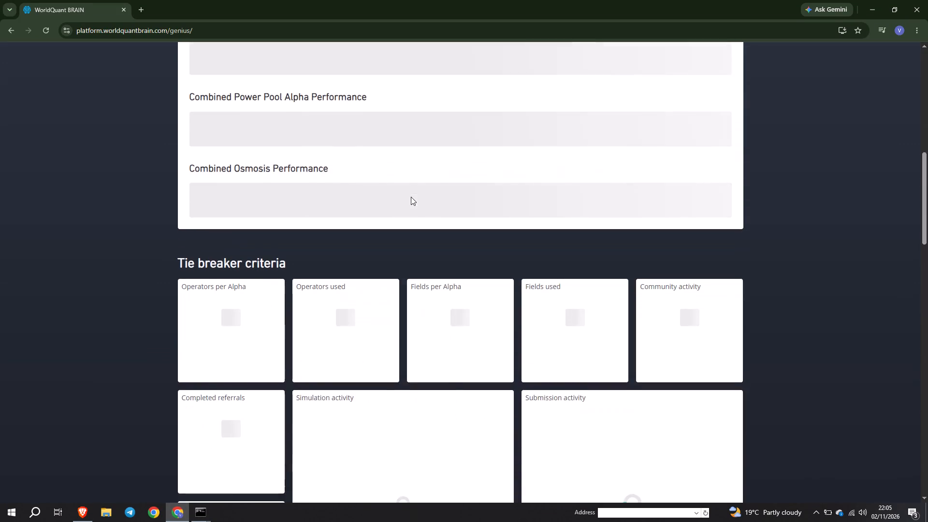
scroll(410, 189, "down", 8)
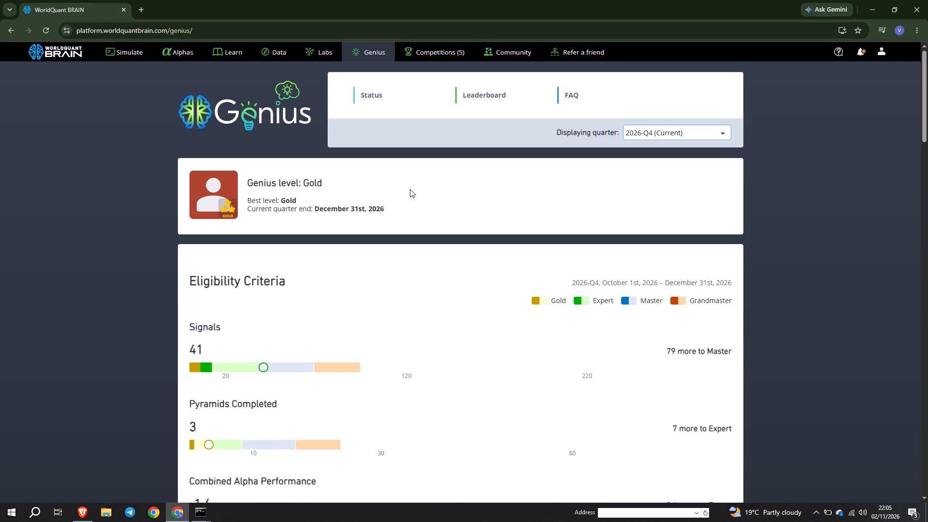
scroll(410, 189, "down", 15)
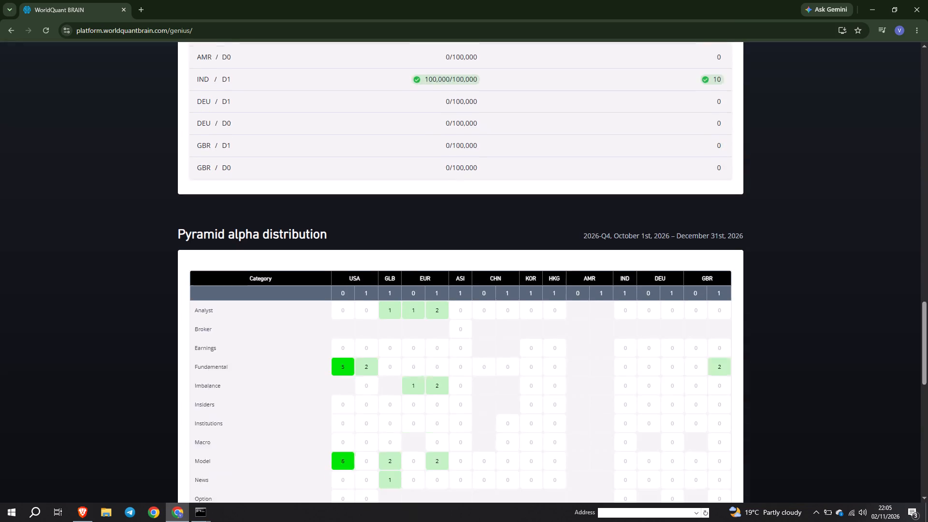
scroll(410, 189, "up", 6)
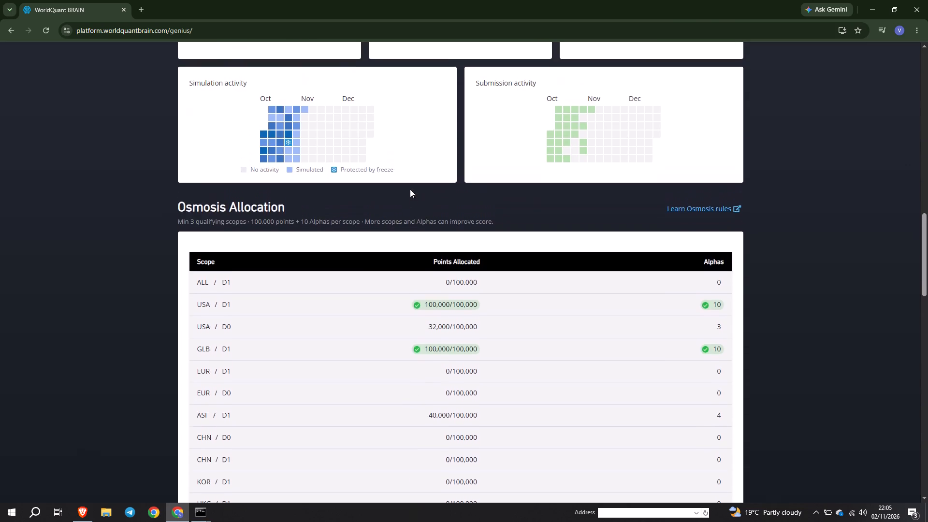
scroll(410, 189, "down", 2)
scroll(410, 189, "up", 1)
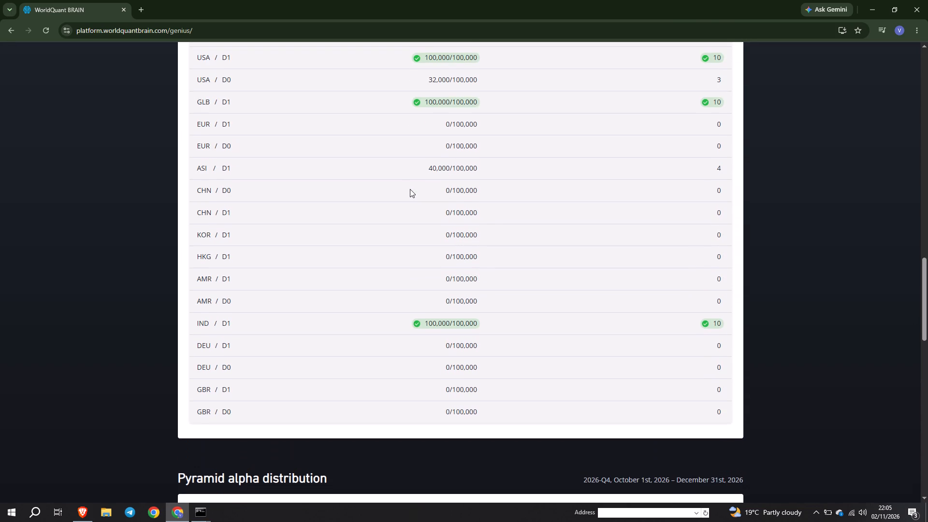
scroll(410, 189, "up", 7)
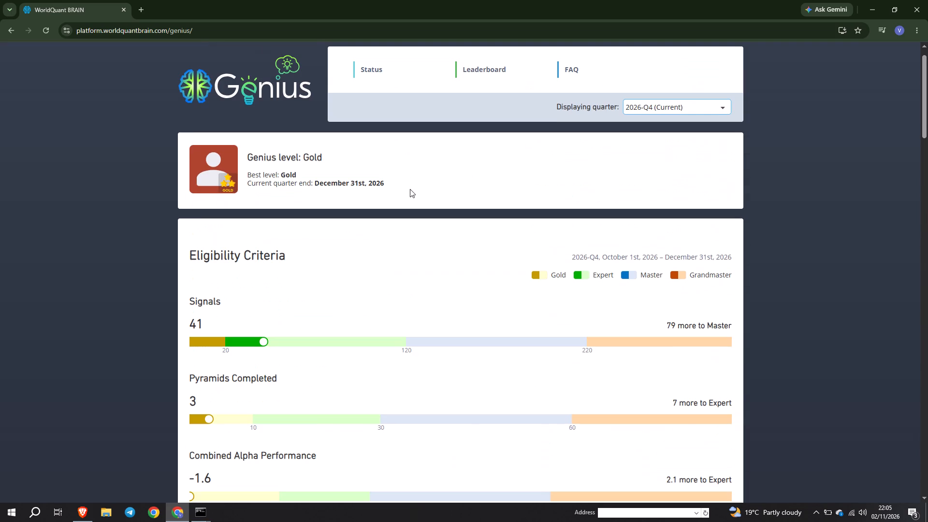
left_click(124, 48)
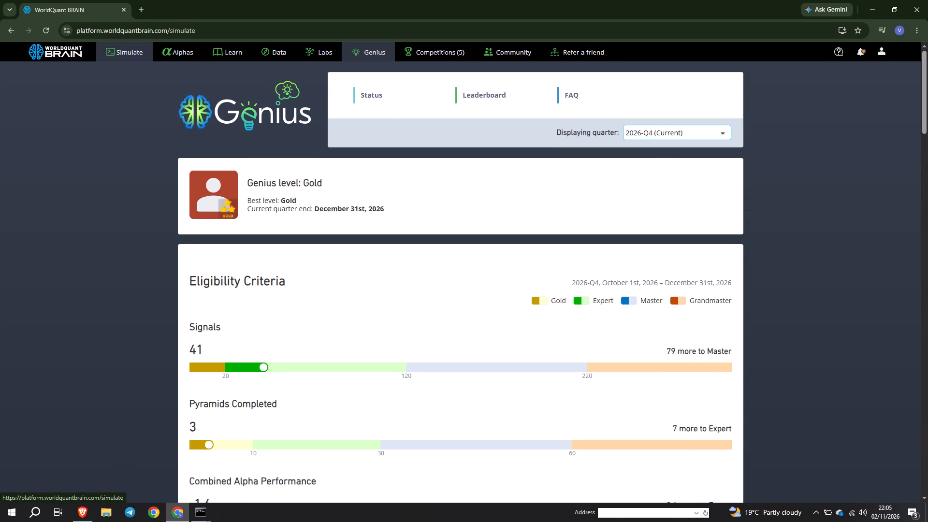
Switch to the Brave browser and check the progress of the ASI/D1/MINVOL10M simulation in Simulation 2.
left_click(84, 521)
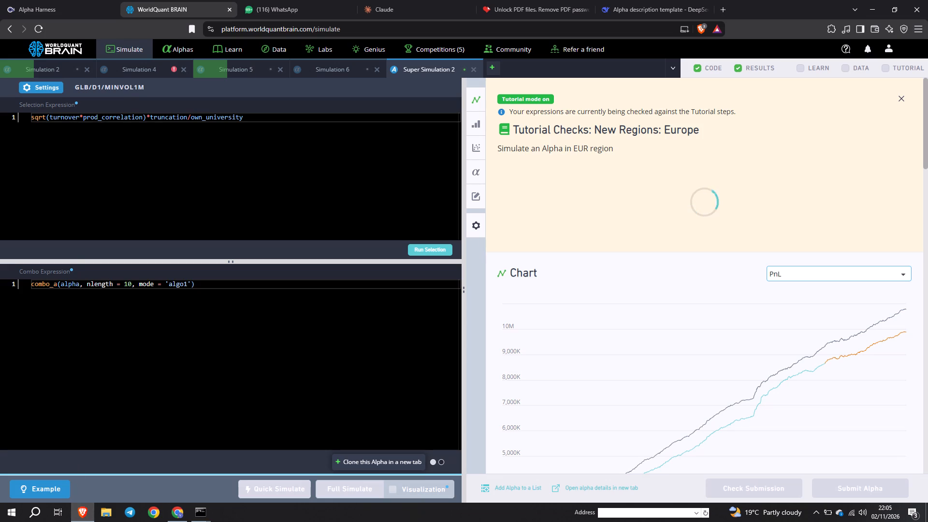
left_click(33, 74)
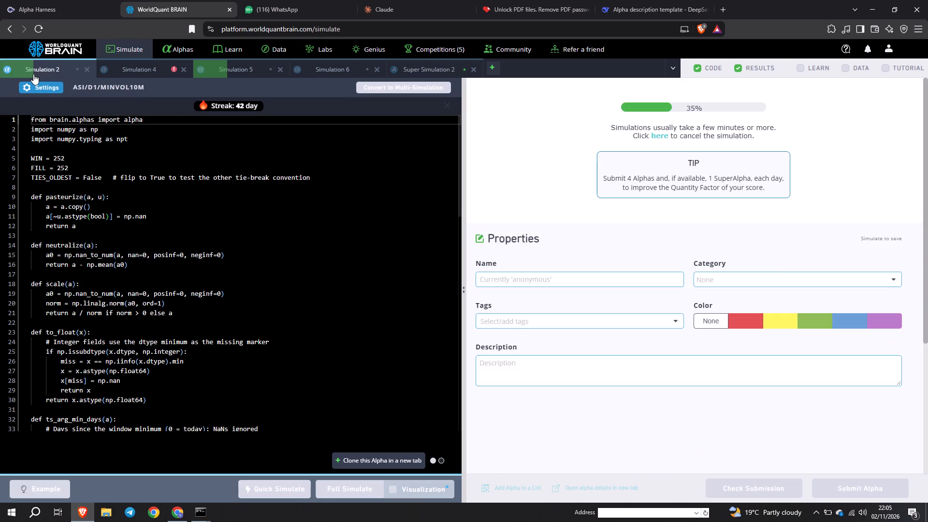
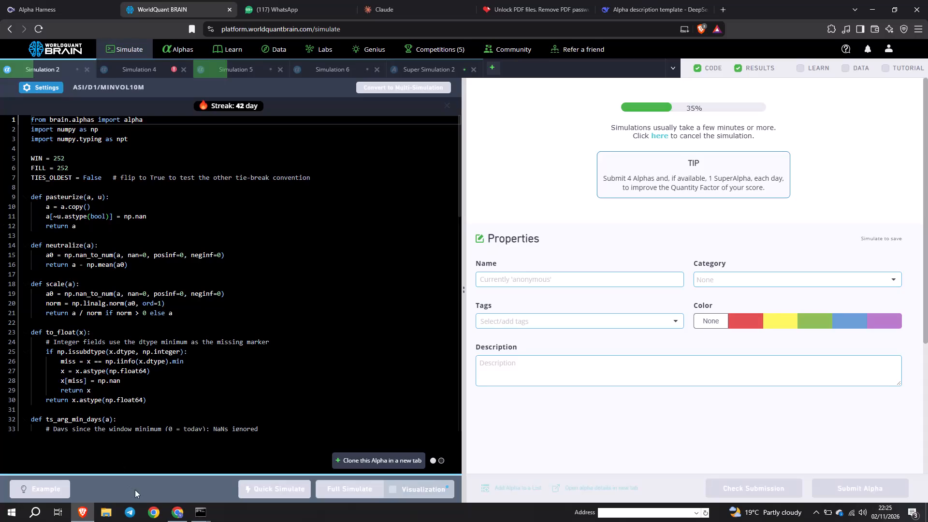
Switch to Google Chrome and open a new regular Alpha simulation beside Super Simulation 2 in WorldQuant BRAIN.
left_click(177, 515)
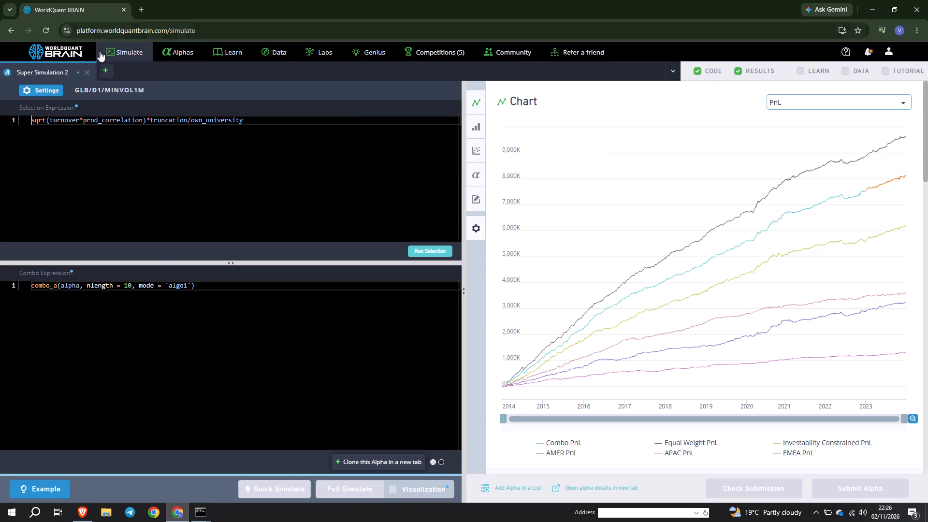
left_click(105, 71)
left_click(134, 105)
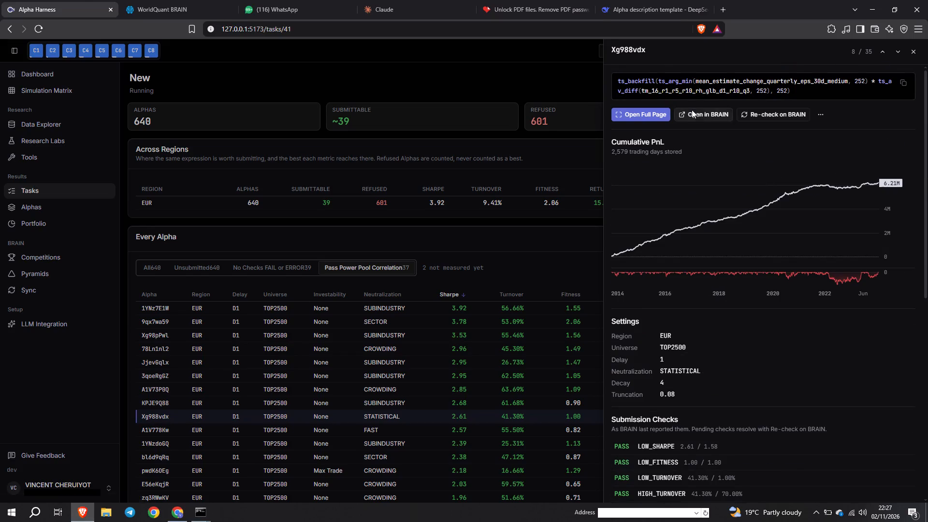
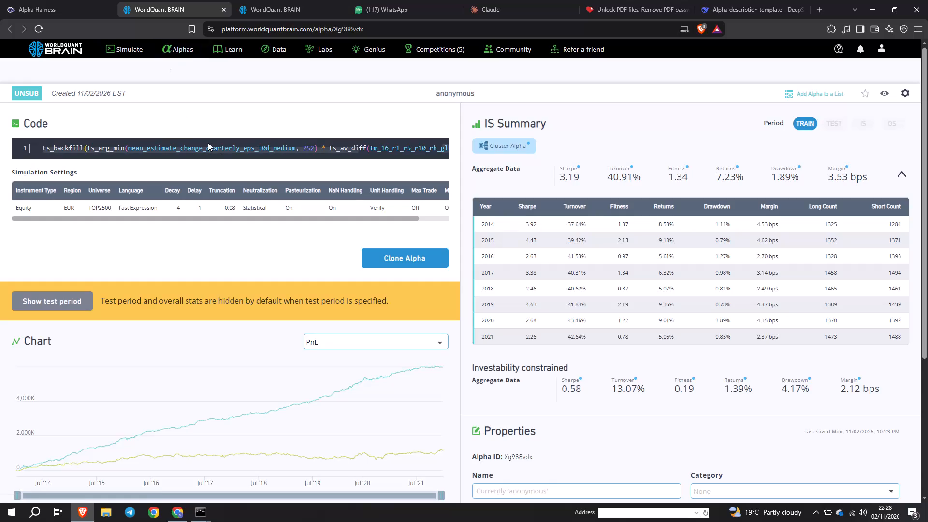
Take a screenshot of the Alpha Xg988vdx page showing its code, simulation settings and IS Summary.
left_click_drag(150, 217, 123, 209)
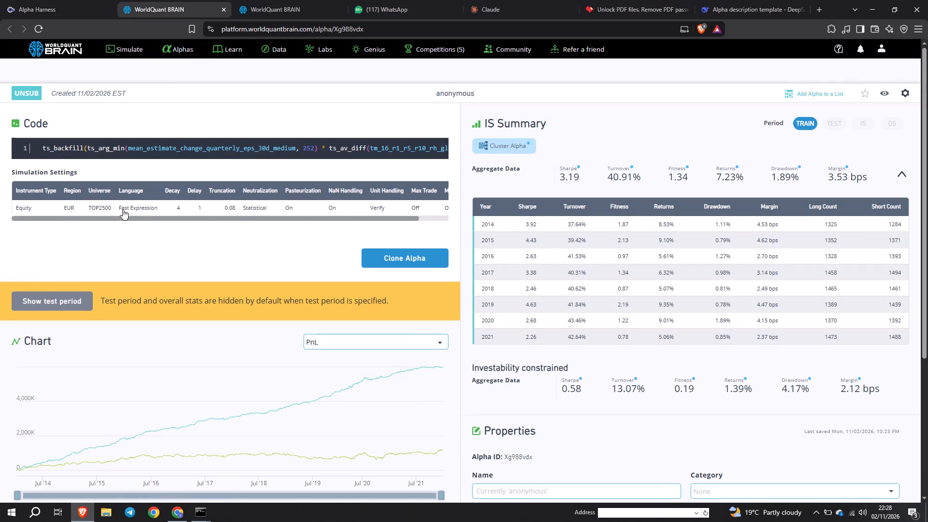
left_click_drag(123, 209, 122, 209)
key("Print")
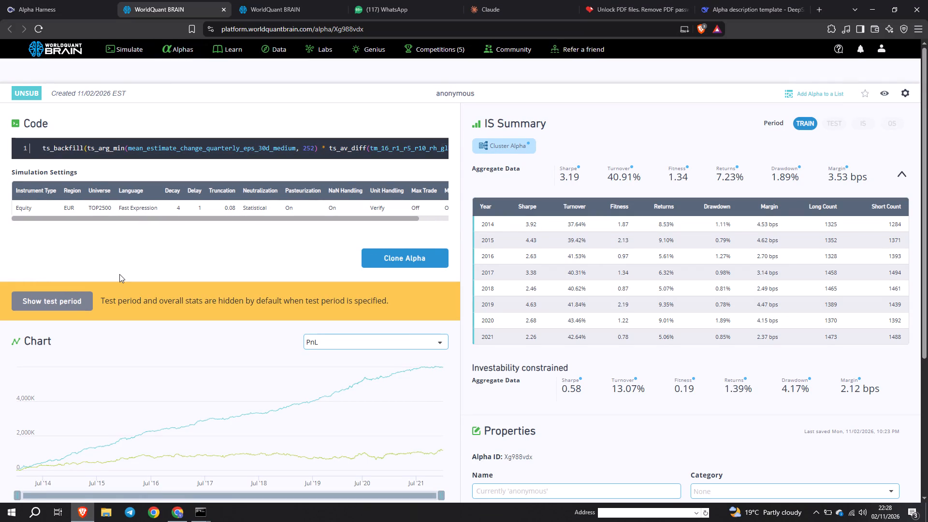
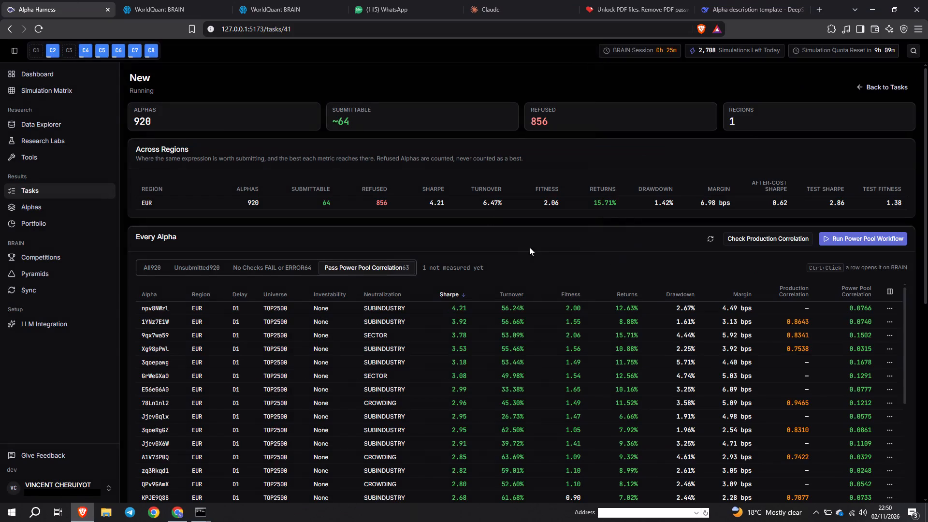
Copy the expression of Alpha npv8NWzl from its Alpha Harness details into the empty Simulation 1 code editor in Chrome.
left_click(595, 313)
scroll(830, 363, "down", 3)
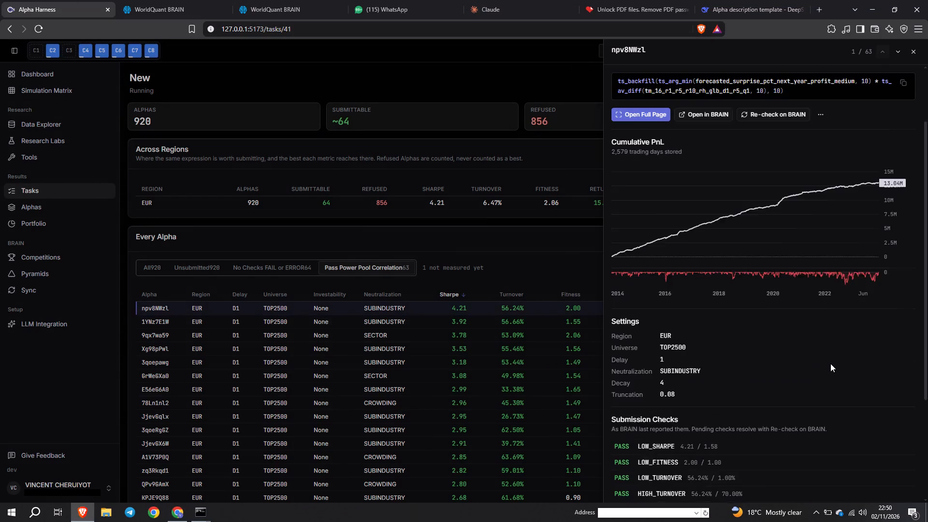
scroll(830, 363, "down", 1)
left_click(691, 482)
scroll(762, 425, "down", 4)
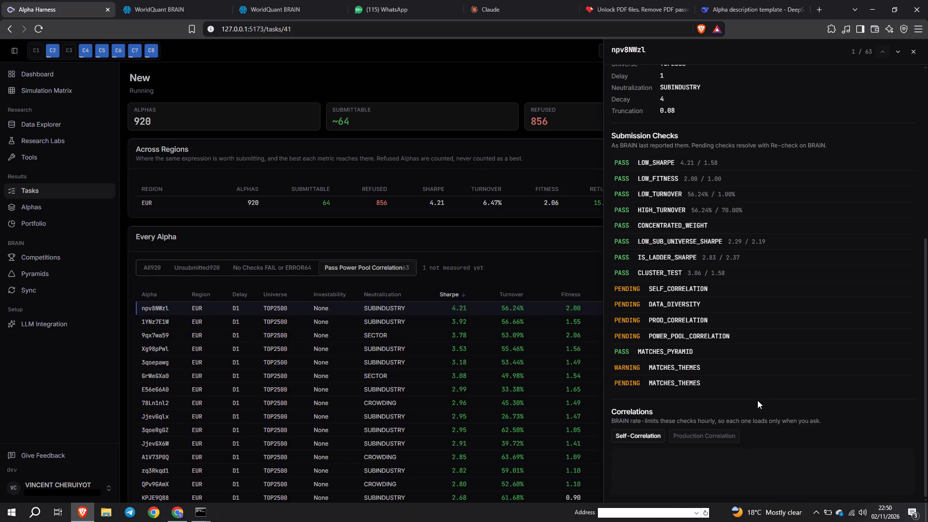
scroll(766, 292, "up", 6)
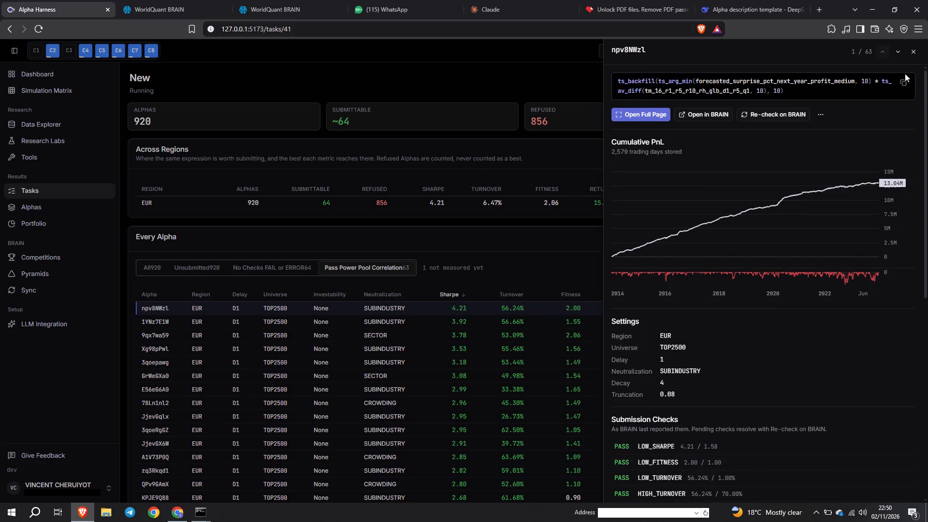
left_click(902, 83)
left_click(169, 517)
left_click(314, 330)
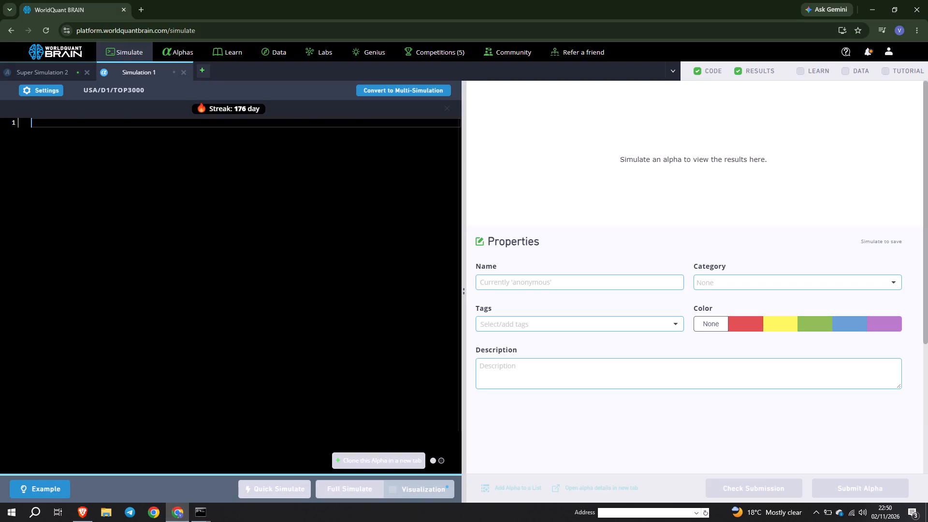
key("ctrl+v")
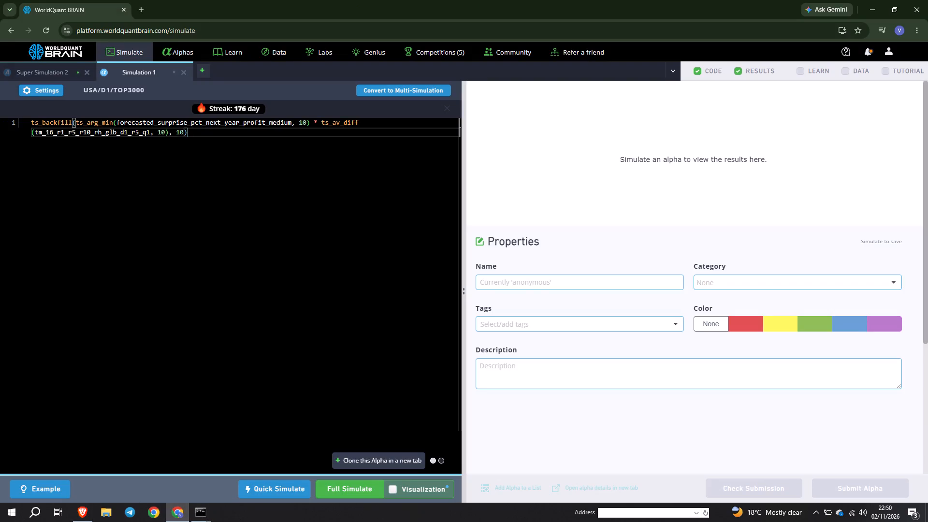
Return to Alpha Harness and open Alpha npv8NWzl's page in WorldQuant BRAIN.
left_click(70, 521)
left_click(85, 514)
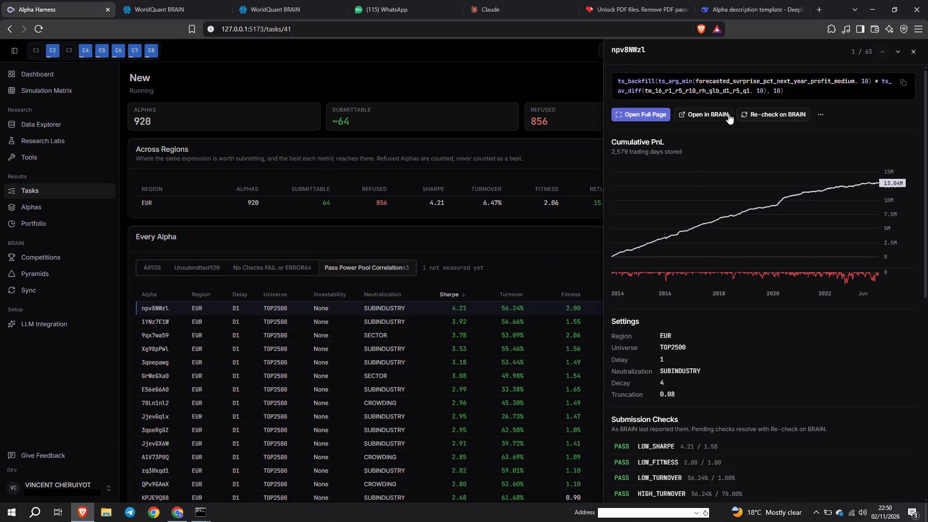
left_click(718, 114)
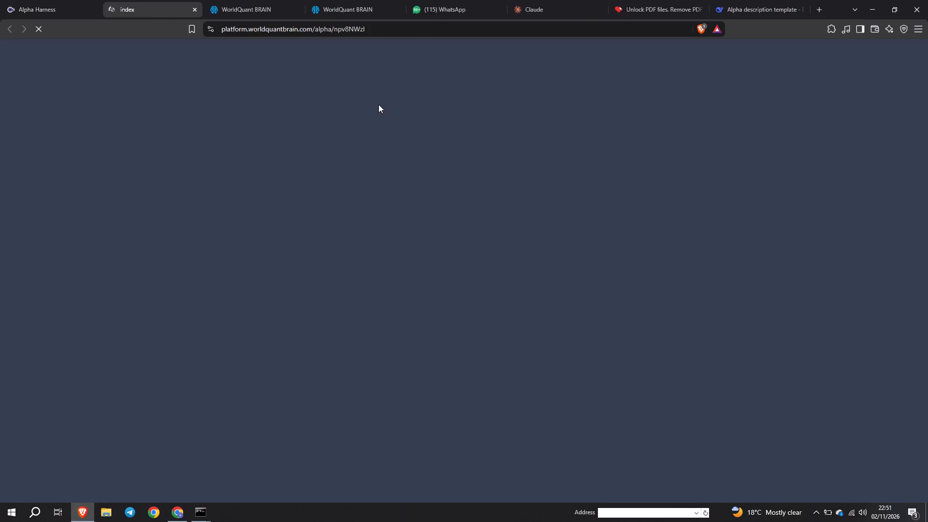
In Chrome, match Simulation 1's settings to Alpha npv8NWzl: region EUR, decay 4 and truncation 0.08, and apply them.
left_click(174, 517)
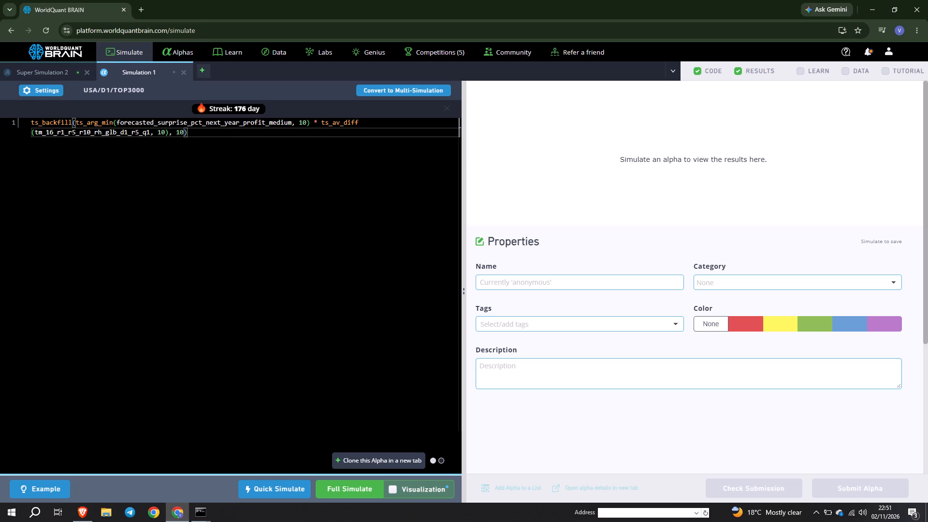
left_click(46, 88)
left_click(23, 200)
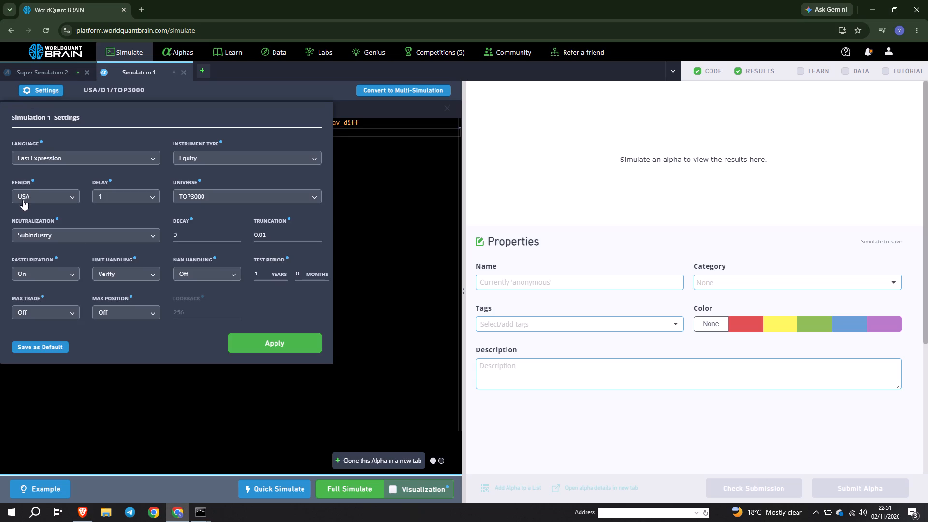
left_click(27, 247)
left_click(83, 521)
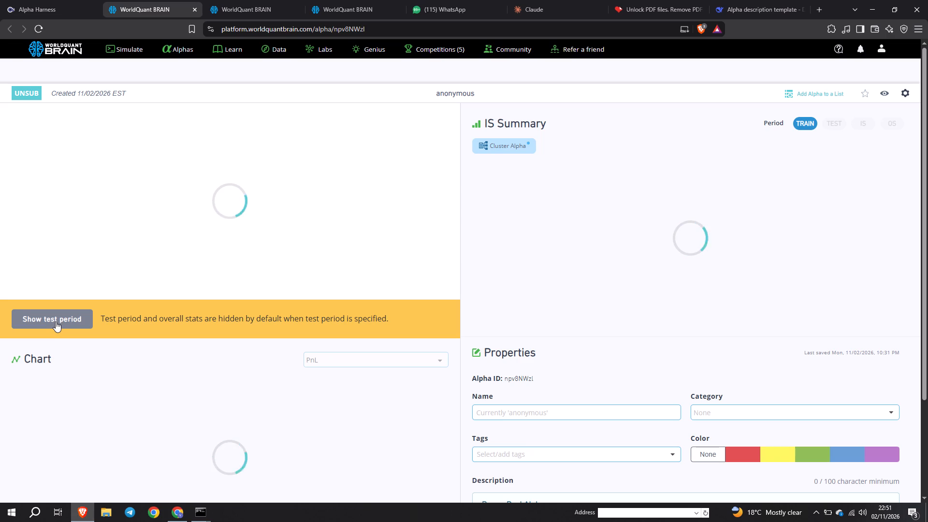
scroll(142, 383, "down", 4)
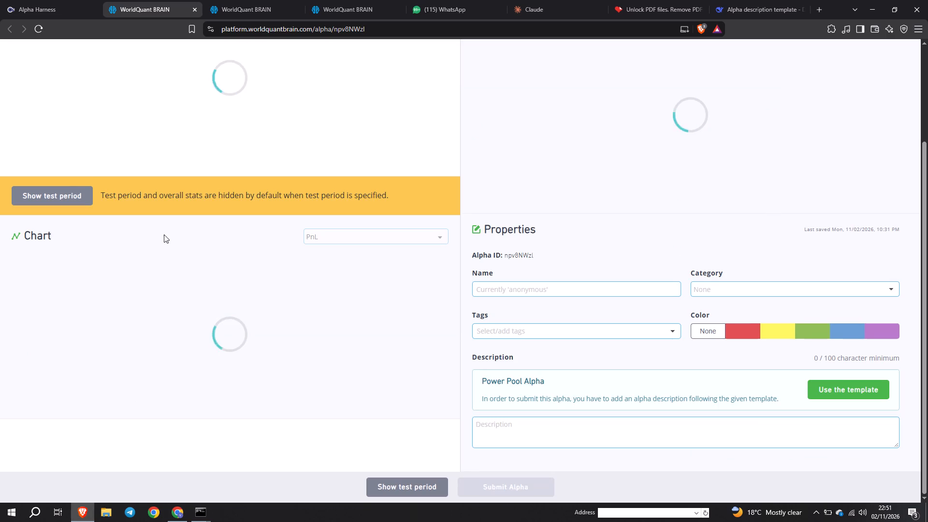
left_click(29, 0)
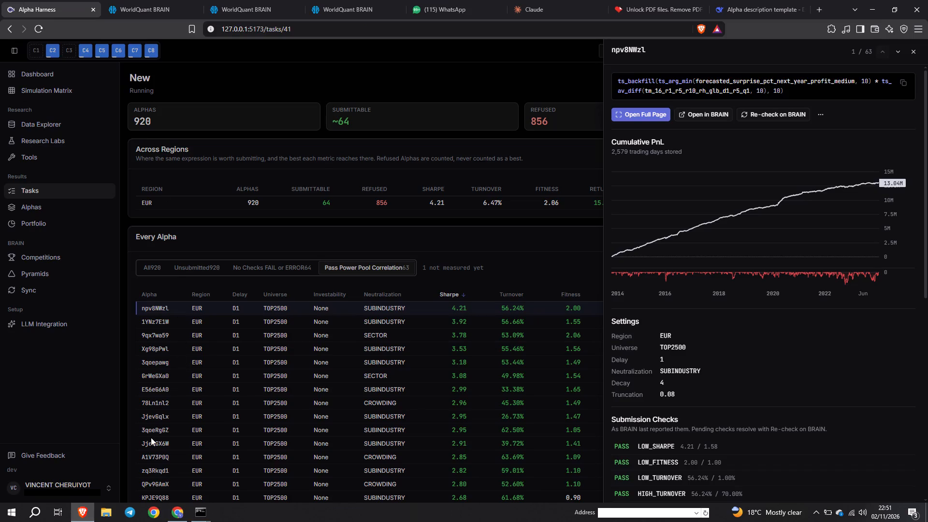
left_click(184, 521)
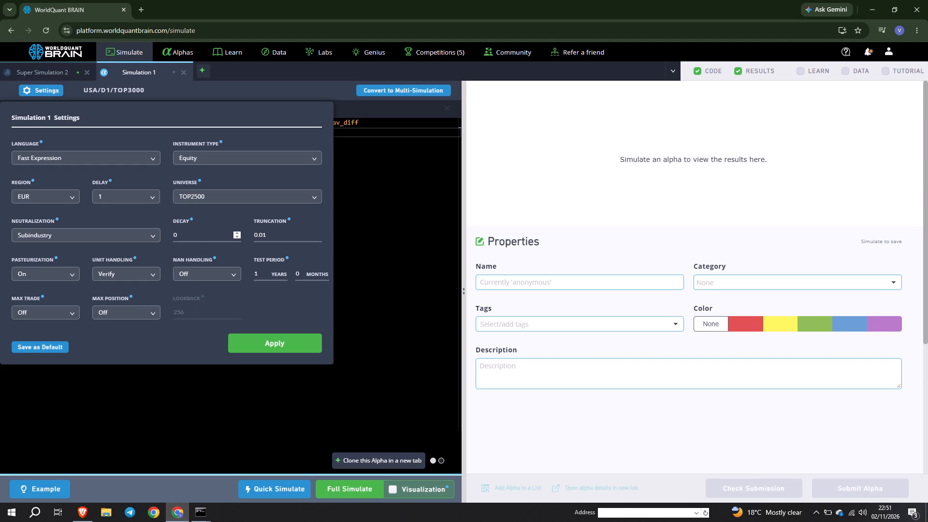
left_click(201, 233)
key("BackSpace")
key("4")
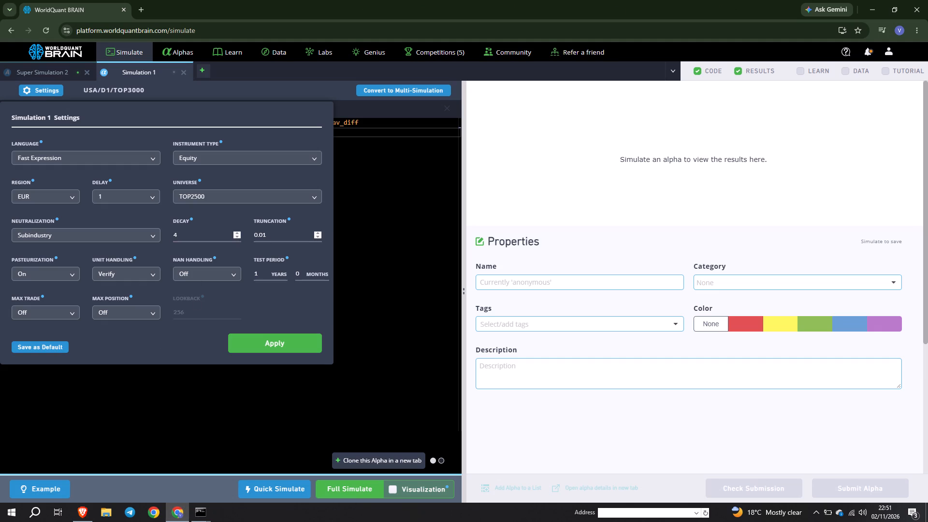
left_click(285, 234)
key("BackSpace")
key("8")
left_click(254, 345)
Run a full simulation of Simulation 1.
left_click(330, 486)
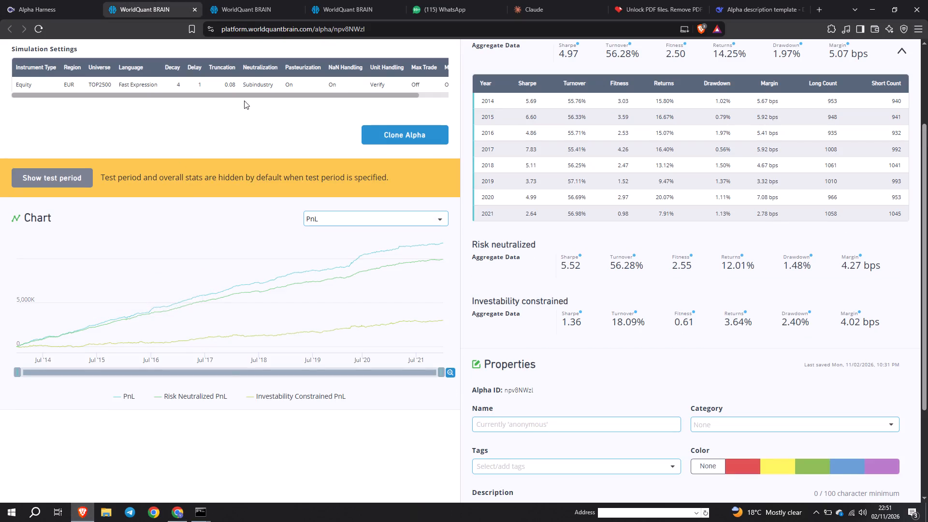
left_click_drag(225, 96, 332, 111)
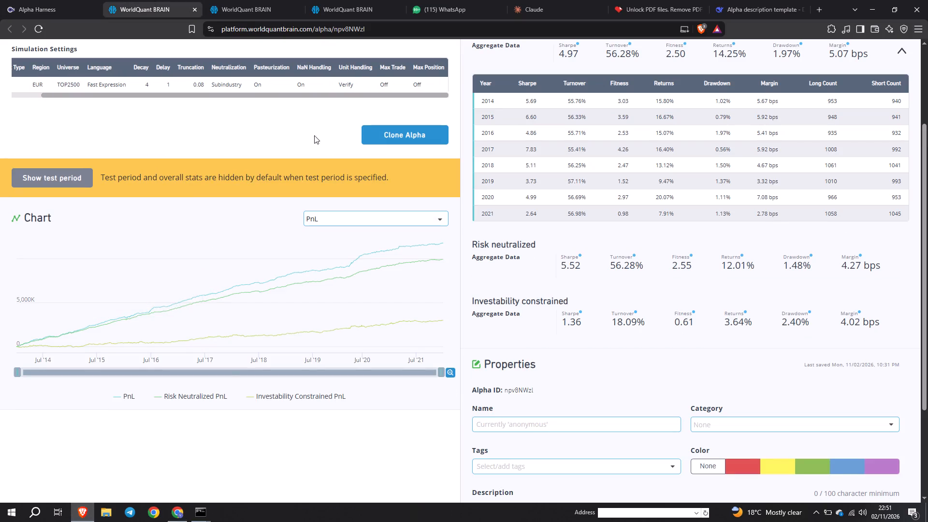
left_click(182, 514)
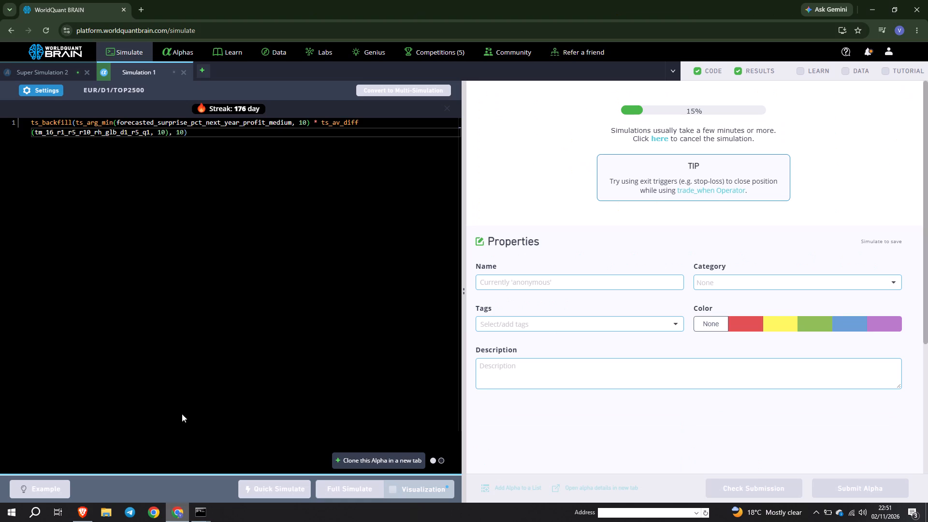
left_click(365, 461)
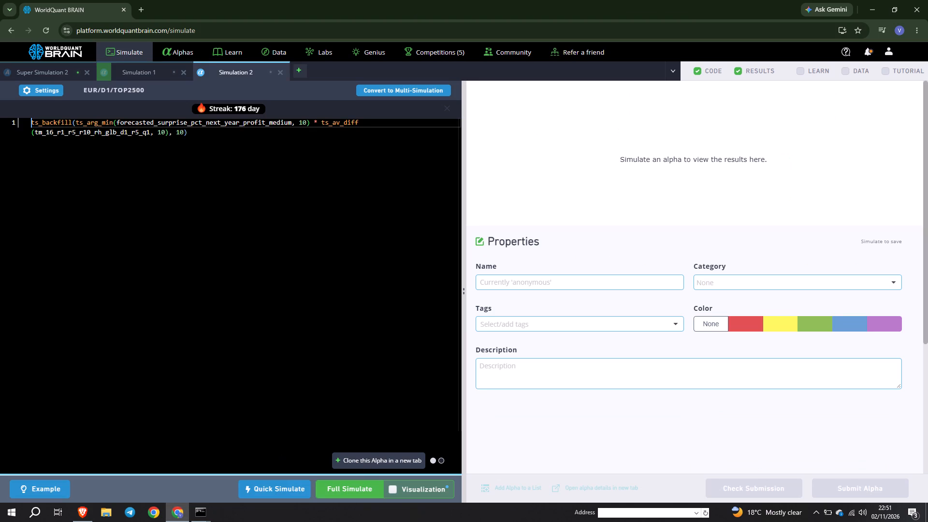
left_click(27, 92)
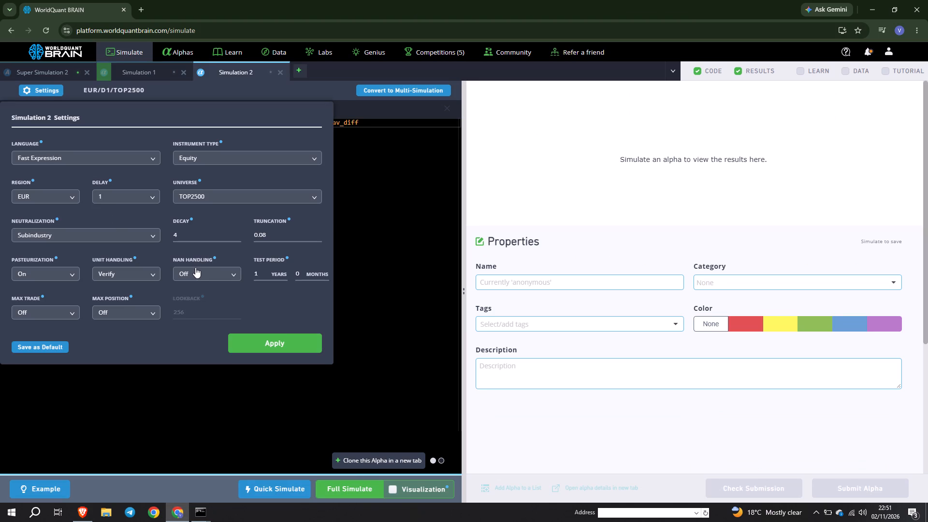
double_click(195, 268)
left_click(194, 280)
left_click(192, 285)
left_click(264, 345)
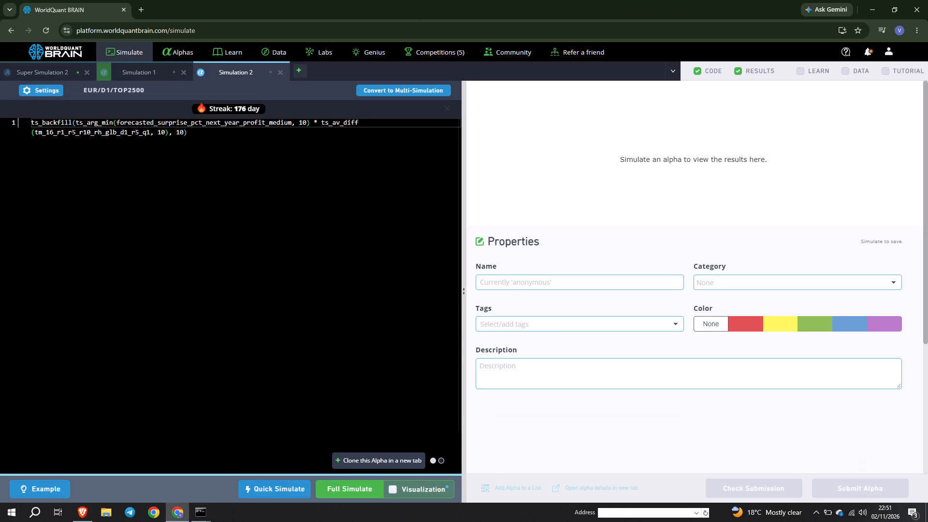
Run a full simulation of Simulation 2.
left_click(345, 487)
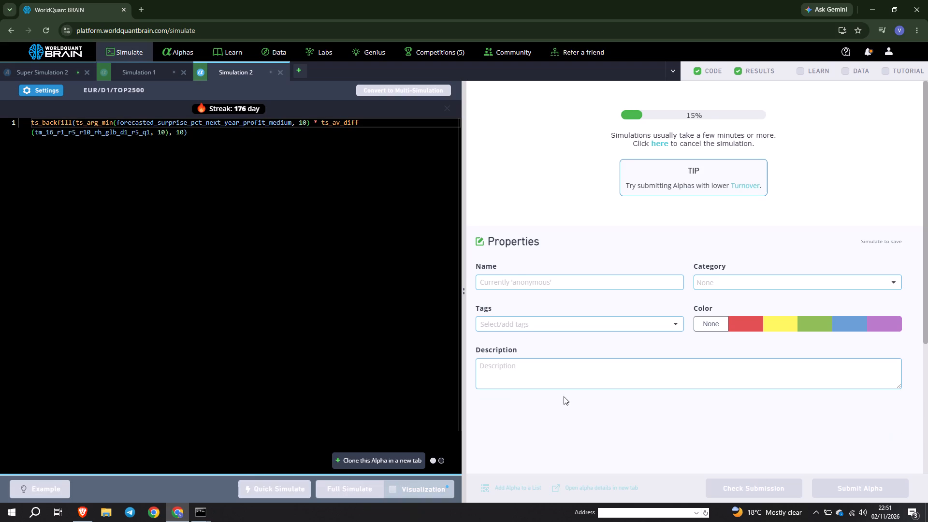
Paste the previously copied Alpha description from the clipboard history into Simulation 2's Description.
left_click(565, 372)
key("super+v")
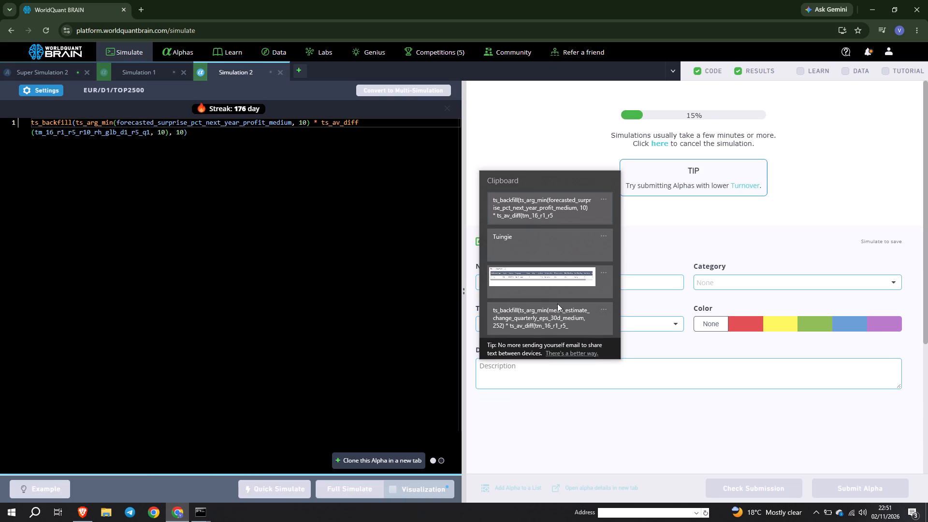
scroll(555, 259, "down", 2)
left_click(528, 295)
key("ctrl+v")
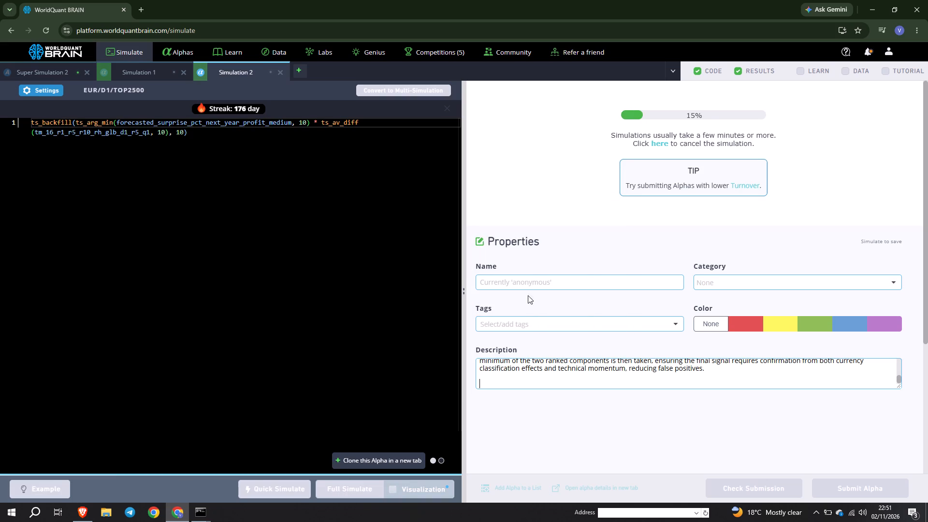
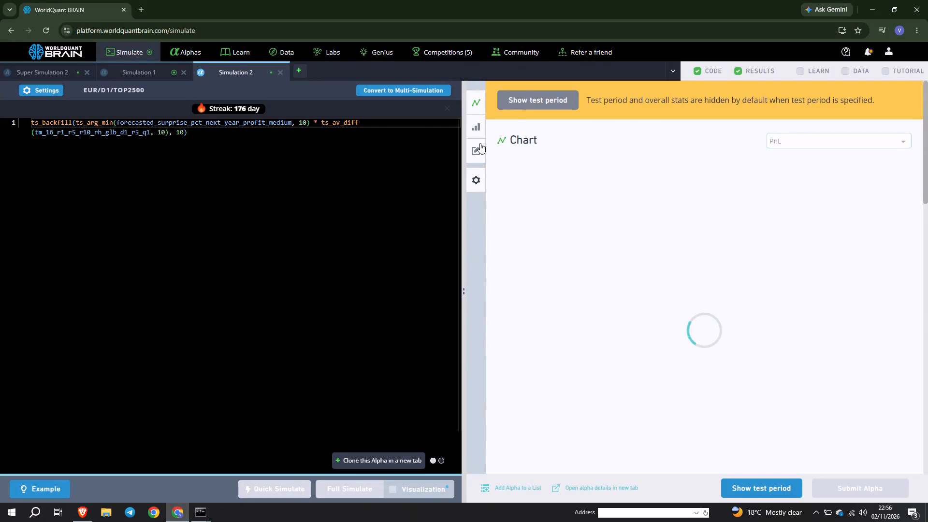
Find and launch Microsoft Edge.
left_click(34, 513)
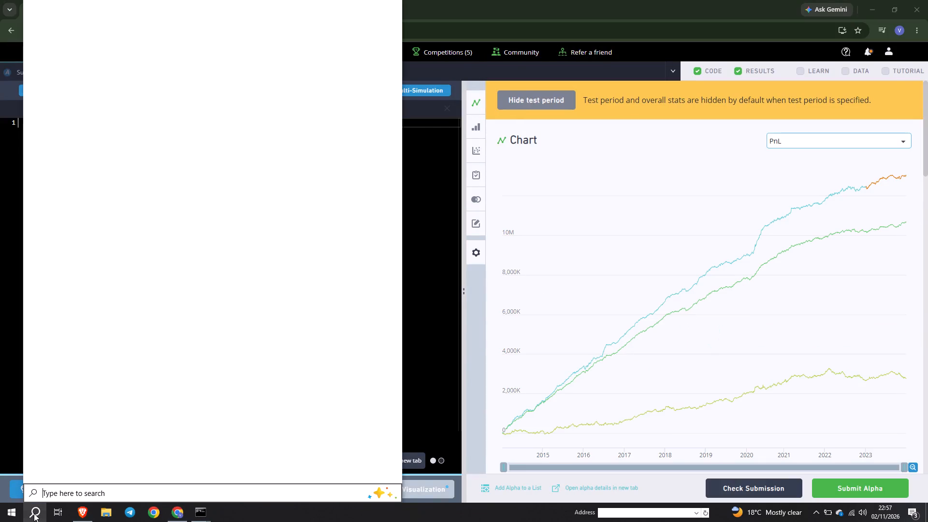
type("ed")
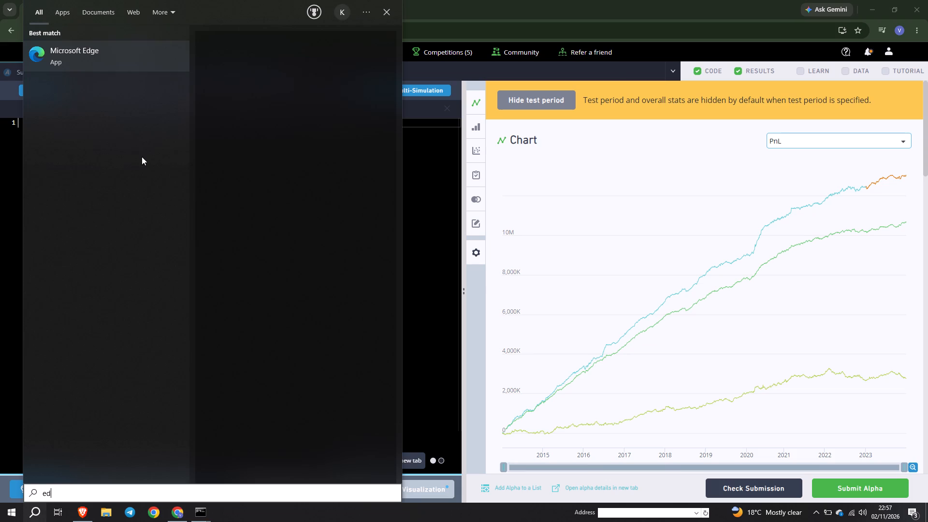
left_click(64, 47)
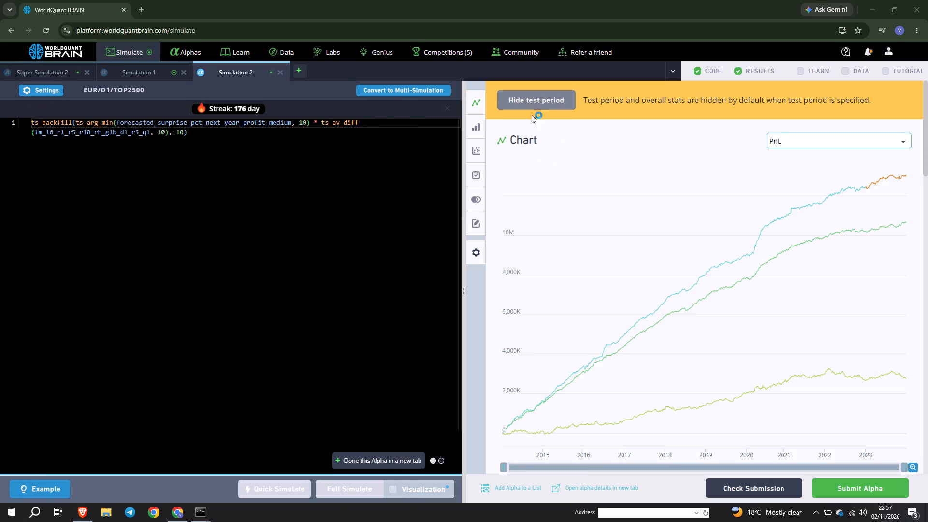
Review Simulation 2's Correlation section and expand the warning under IS Testing Status.
left_click(477, 154)
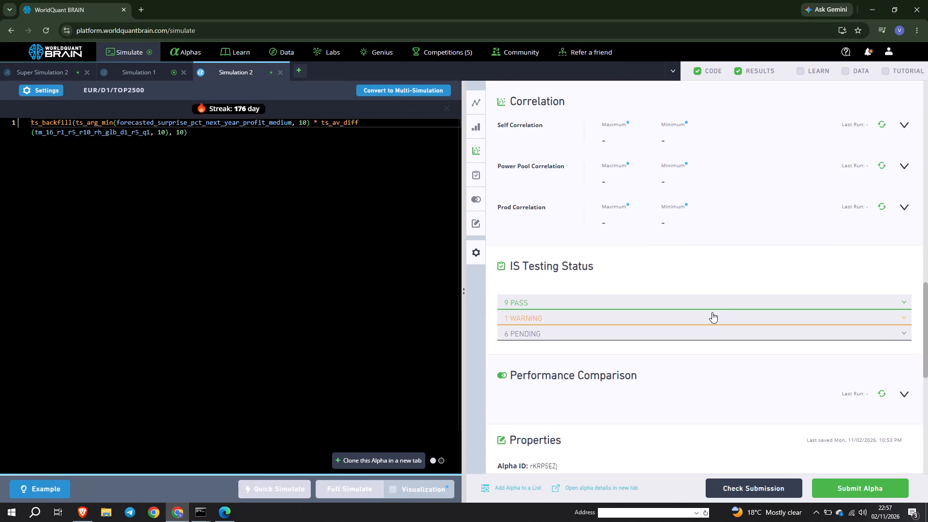
left_click(904, 209)
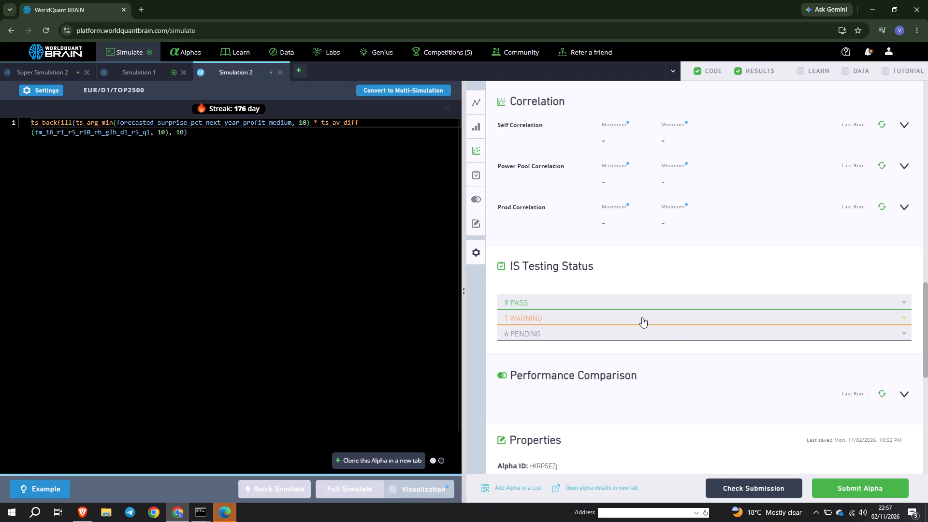
left_click(642, 317)
scroll(642, 317, "down", 6)
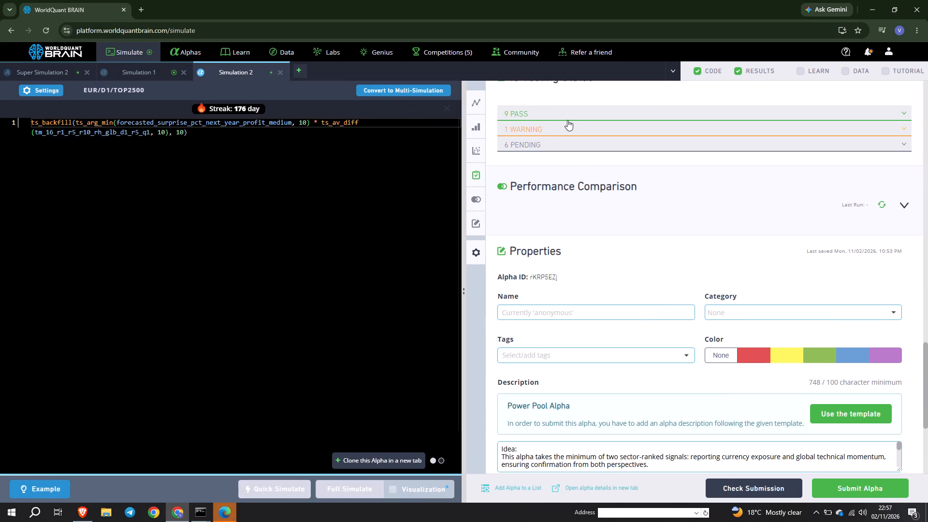
left_click(565, 125)
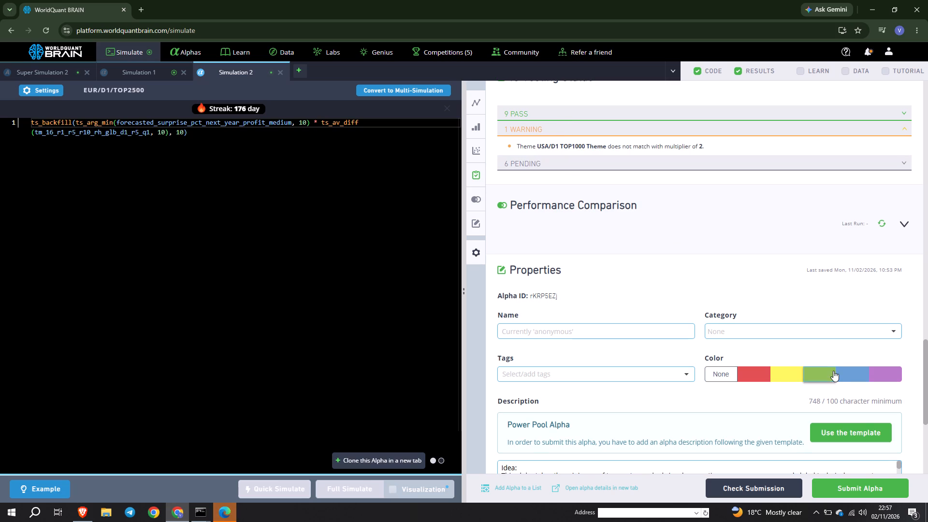
Submit the Alpha from Simulation 2.
left_click(828, 490)
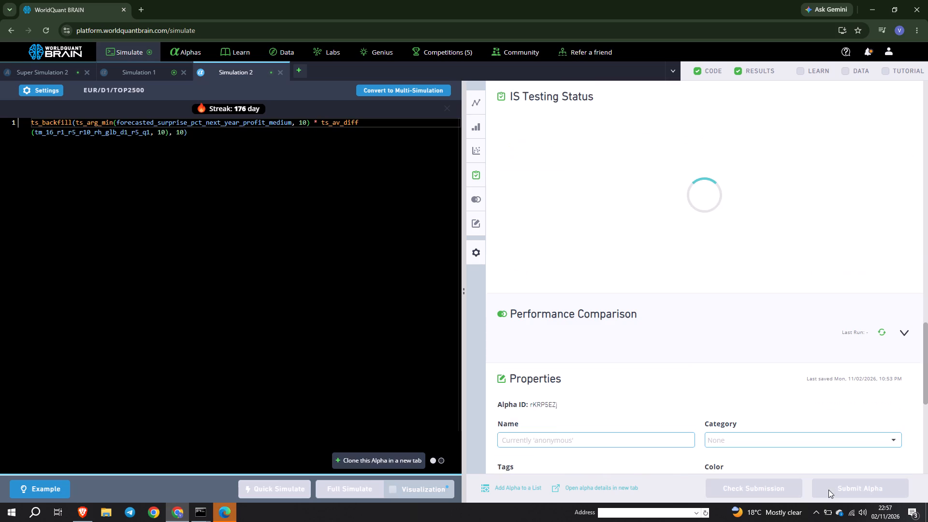
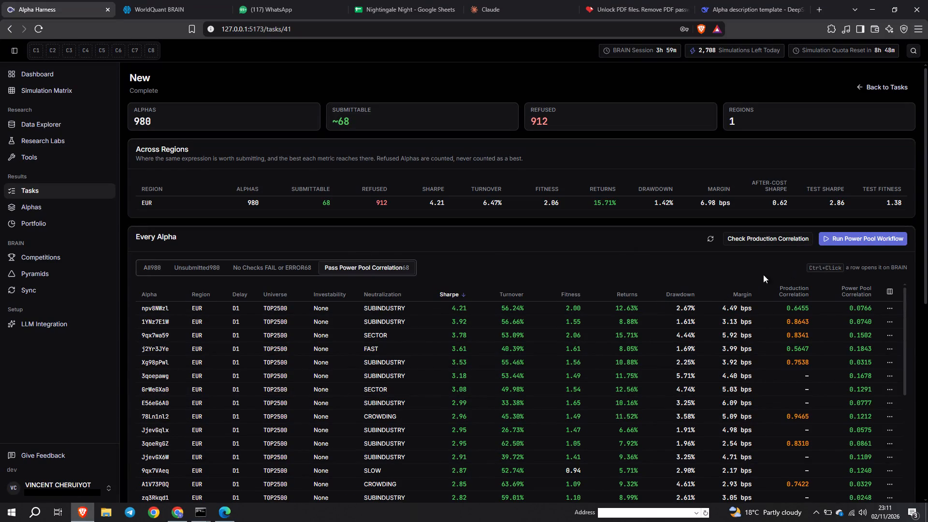
left_click(574, 294)
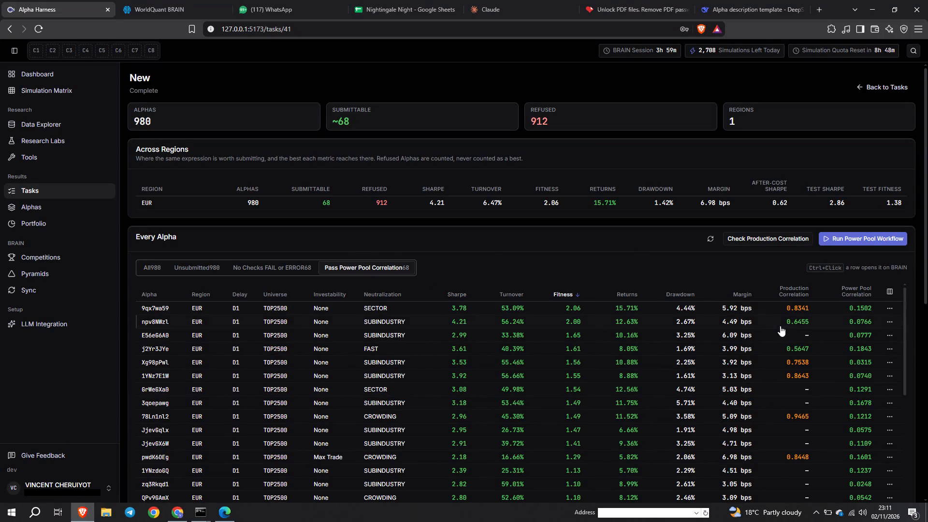
Review the settings and submission checks of EUR Alpha E56eG6A0, and close its details.
left_click(759, 337)
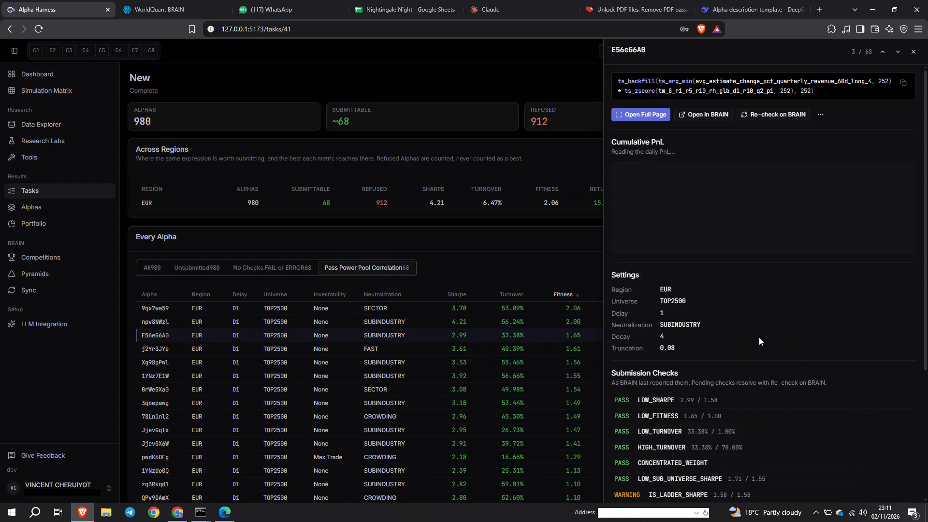
scroll(723, 376, "down", 6)
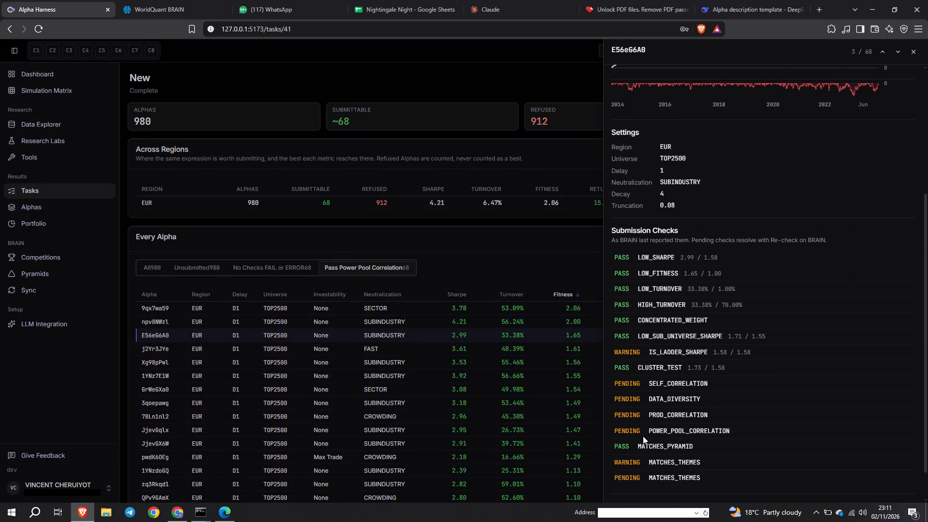
left_click(913, 57)
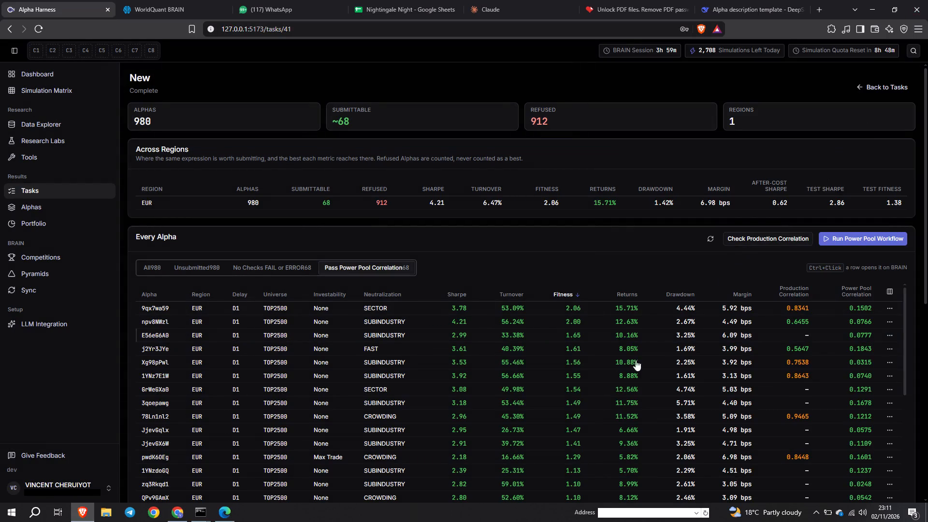
Open the details of Alpha GrWeGXa0 and request its production correlation check.
left_click(602, 384)
scroll(744, 296, "down", 3)
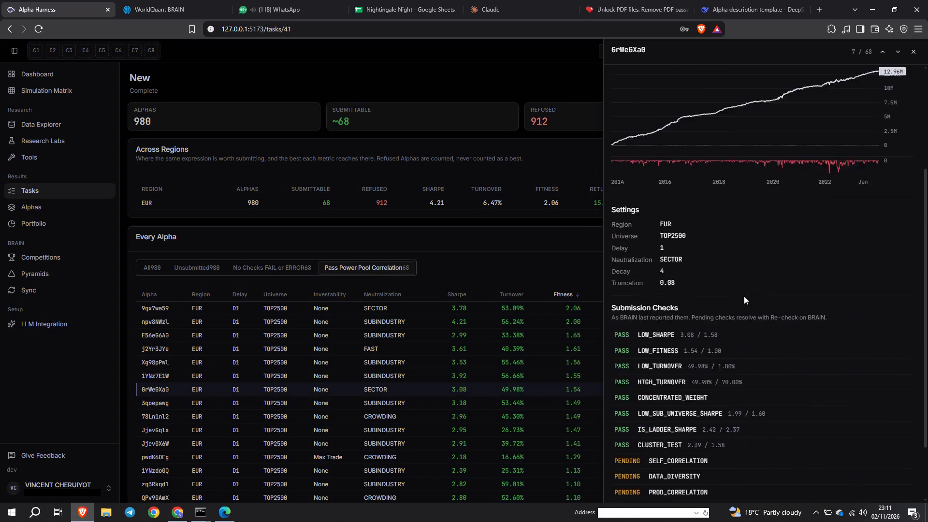
left_click(682, 488)
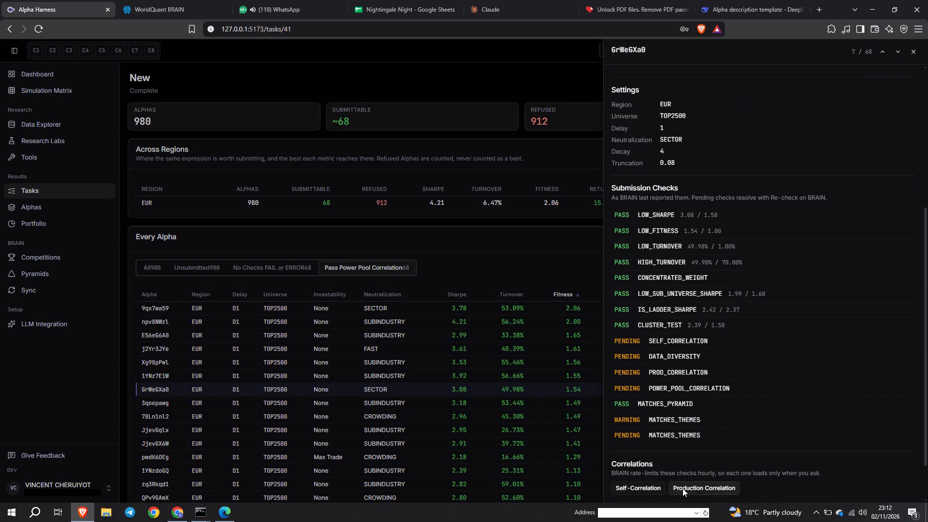
Switch to the Microsoft Edge window with the WorldQuant BRAIN Simulate page.
left_click(223, 518)
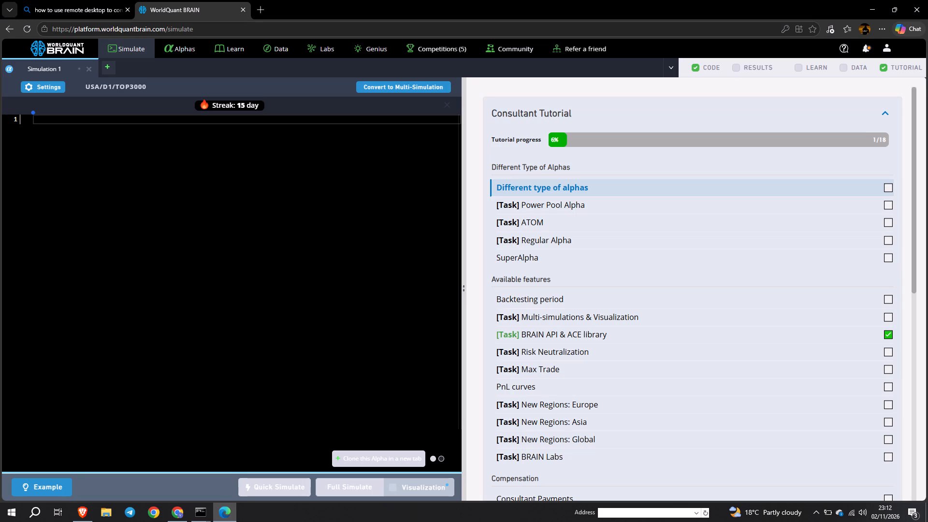
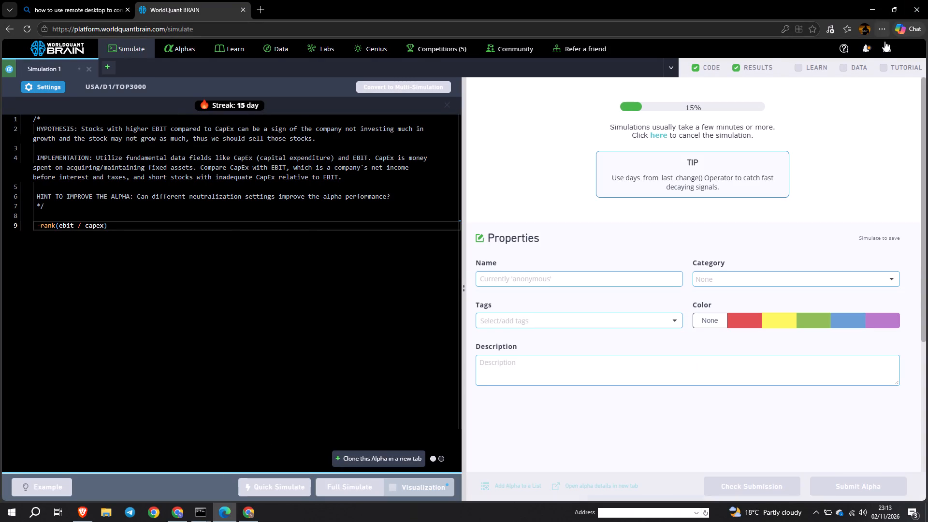
Open the user profile's Performance page to view the base payment and submitted Alphas metrics.
left_click(884, 45)
left_click(856, 73)
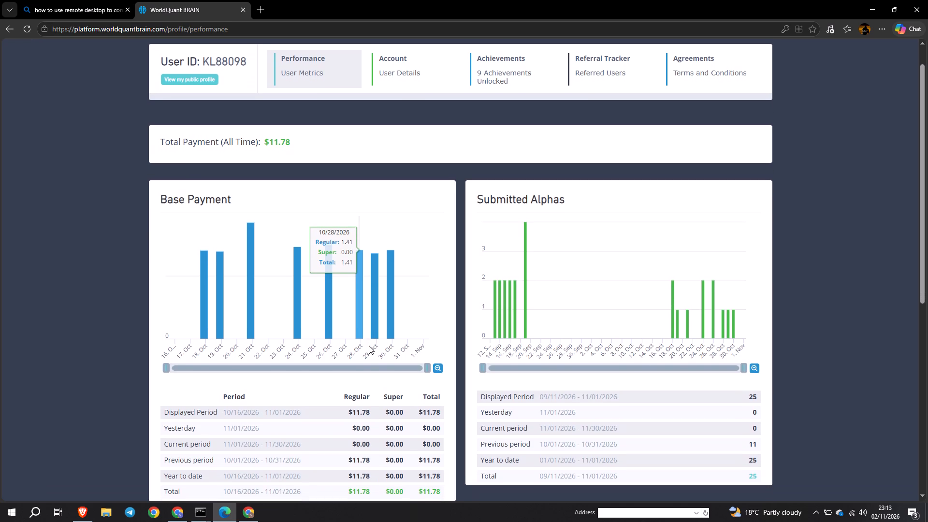
Open the Simulate page in WorldQuant BRAIN.
left_click(124, 49)
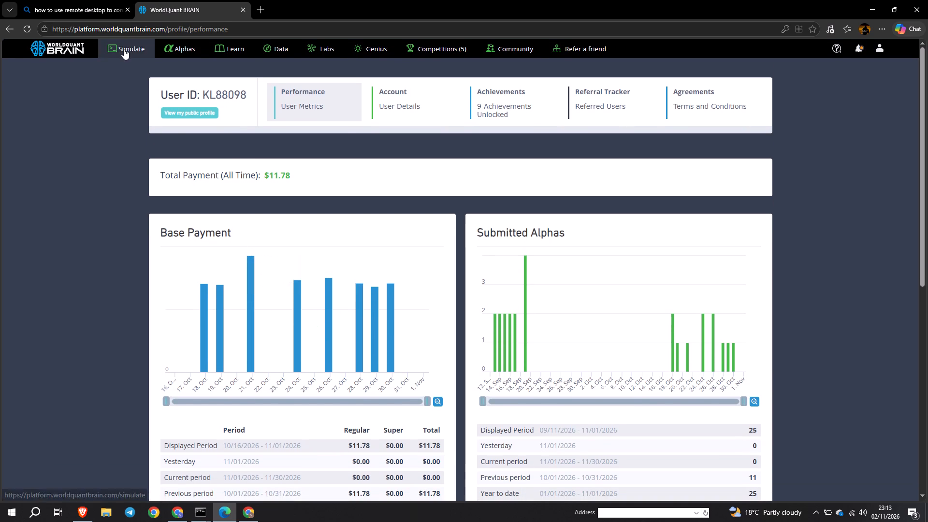
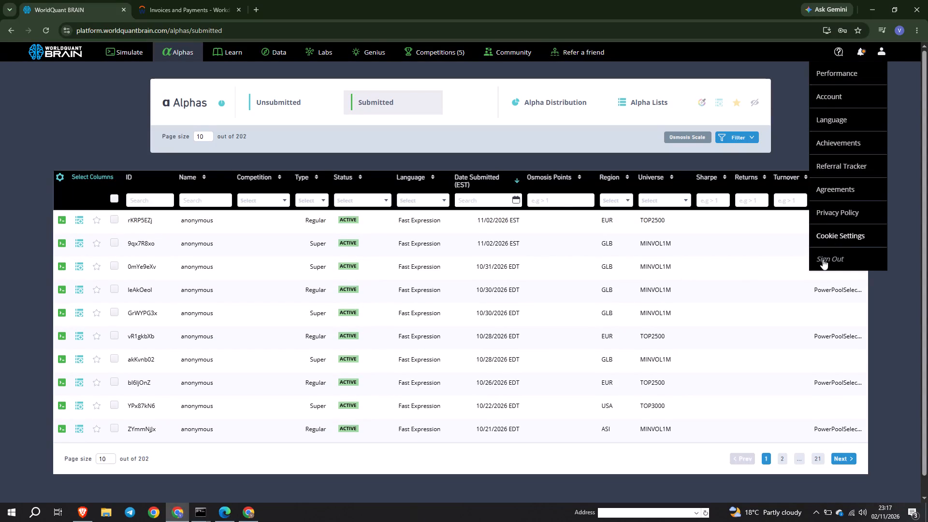
left_click(823, 259)
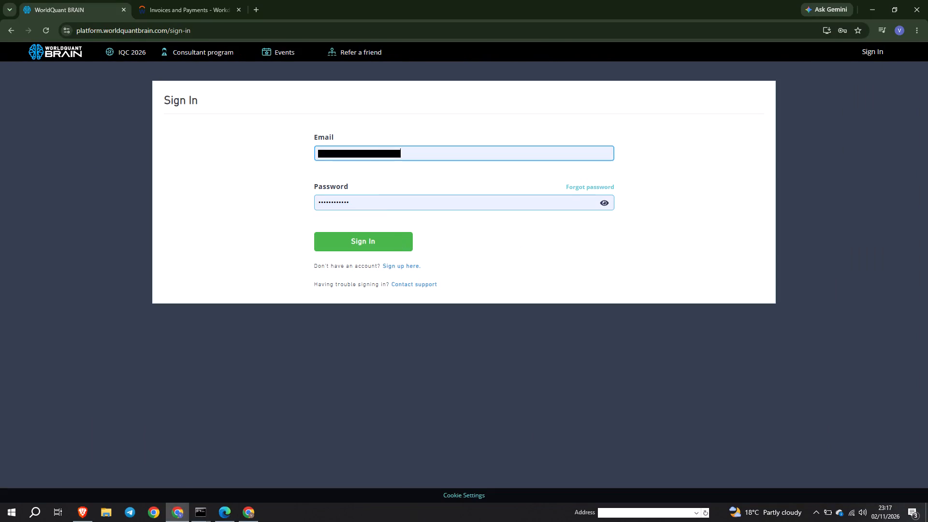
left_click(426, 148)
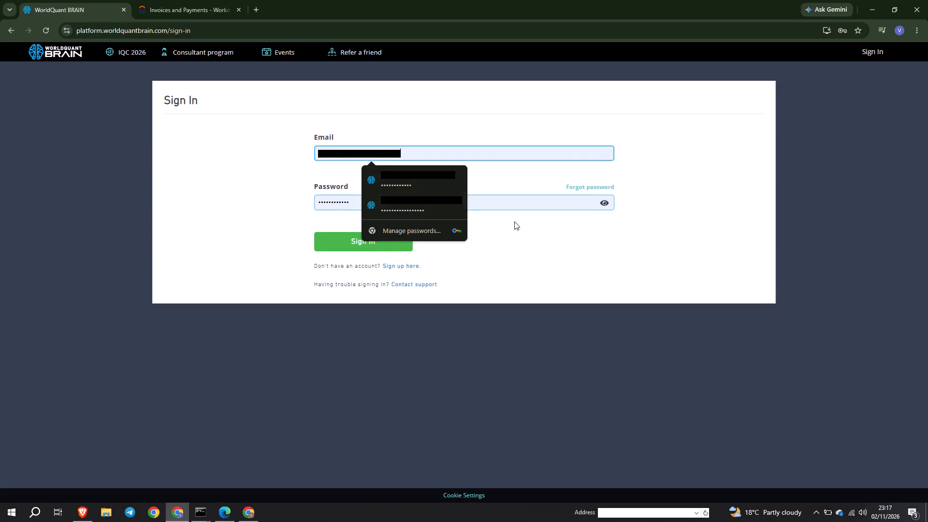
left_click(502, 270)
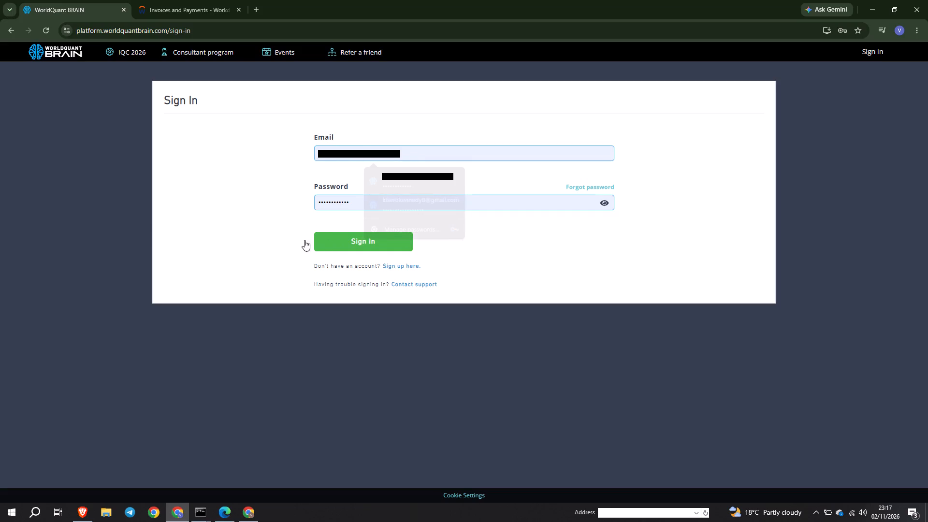
Open a separate Chrome window under the SHEM profile without restoring its previous pages.
left_click(151, 521)
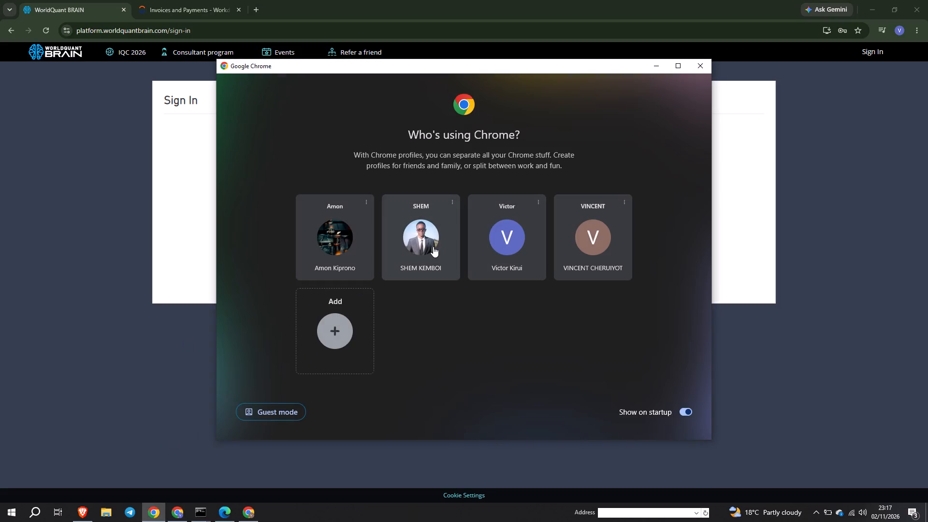
left_click(433, 246)
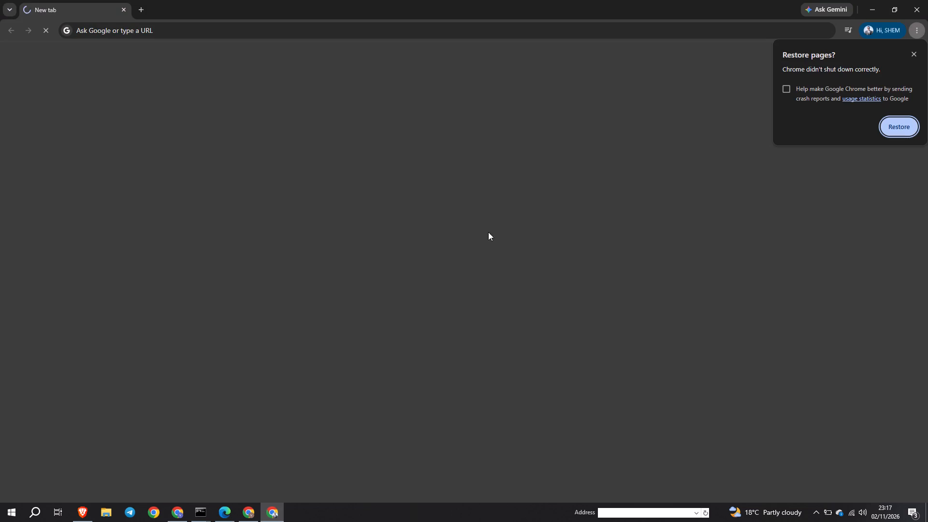
left_click(914, 52)
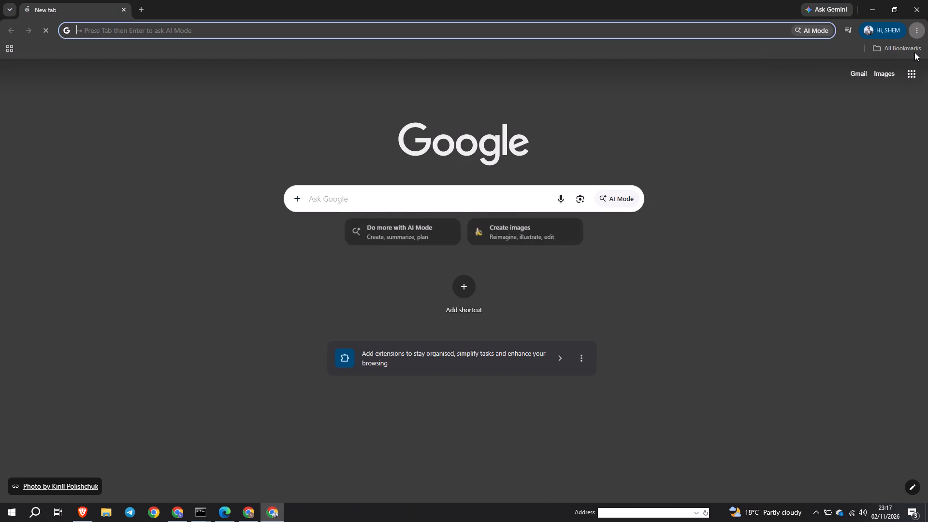
Go to the WorldQuant BRAIN platform in the SHEM profile's new tab.
type("wo")
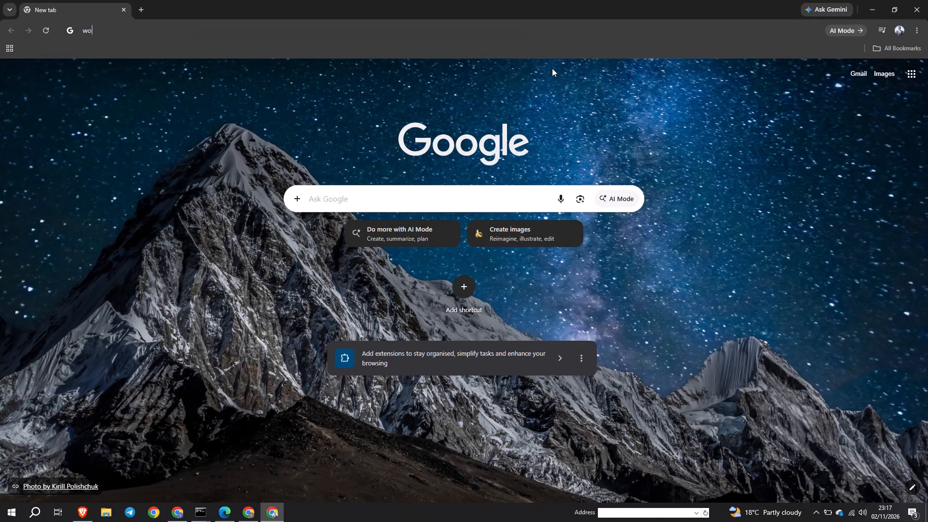
key("r")
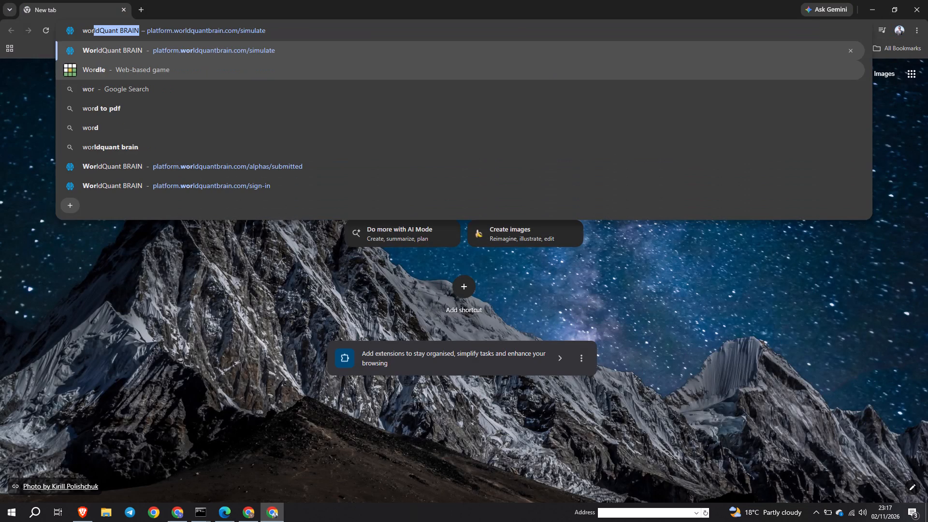
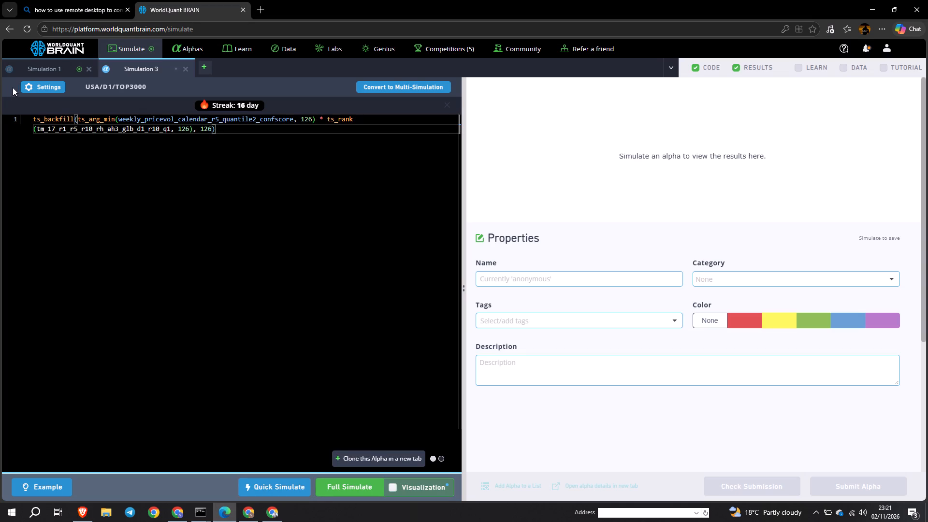
Apply region EUR, universe TOP2500 and NaN handling On to Simulation 3, and start a full simulation.
left_click(28, 87)
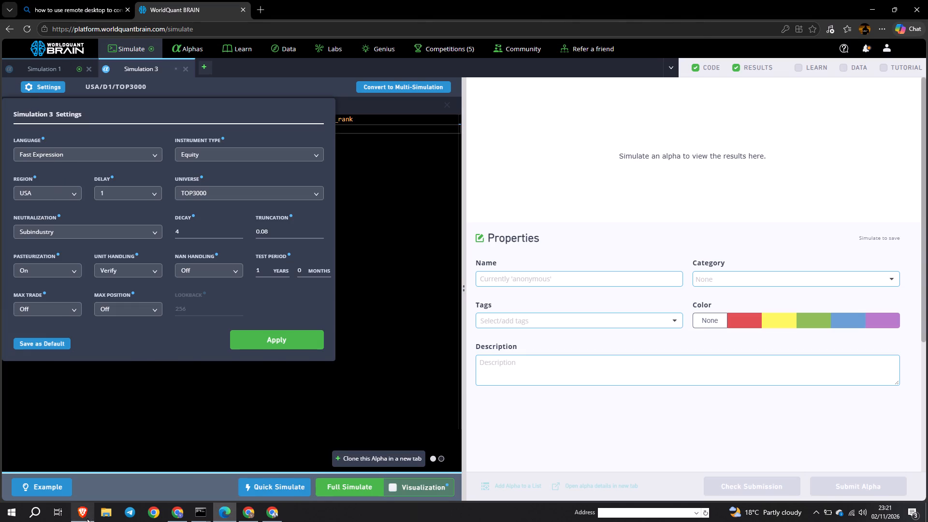
left_click(87, 519)
left_click(87, 519)
left_click(47, 194)
left_click(34, 234)
left_click(217, 274)
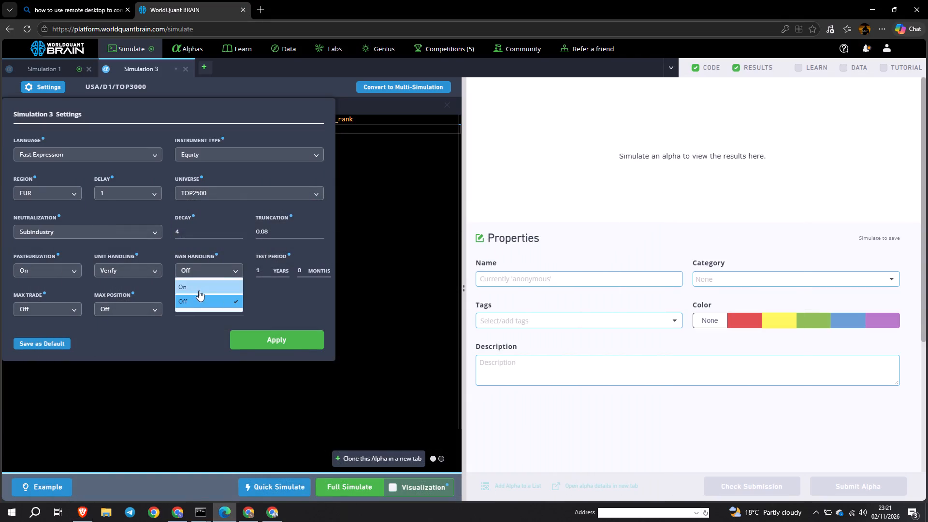
left_click(199, 289)
left_click(290, 339)
left_click(359, 491)
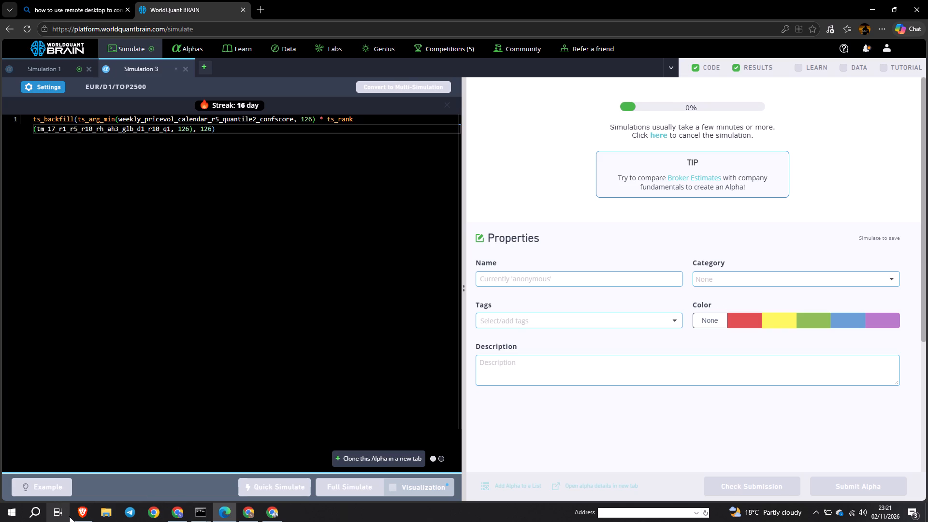
Close the Simulation 1 tab.
left_click(59, 66)
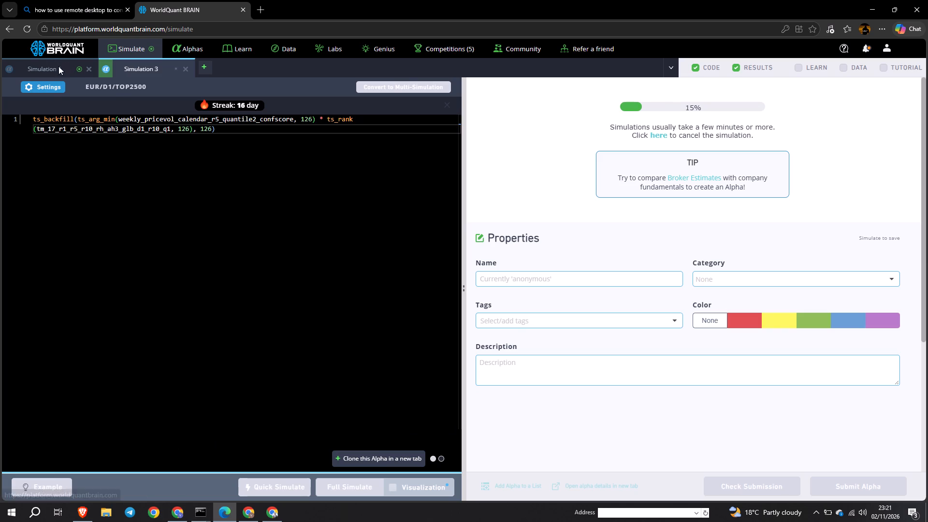
left_click(94, 70)
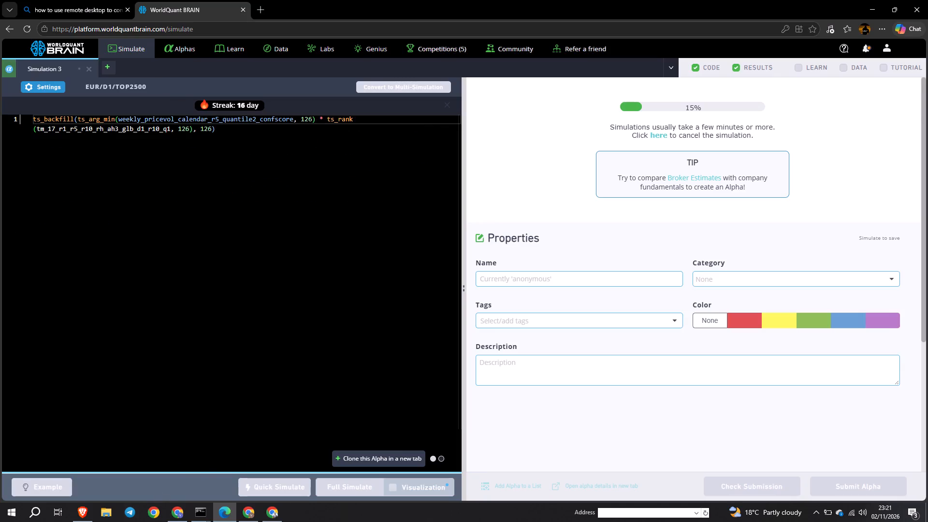
Fill the Simulation 3 description with the saved Idea text about the minimum of two sector-ranked signals from the clipboard history.
left_click(548, 372)
key("super+v")
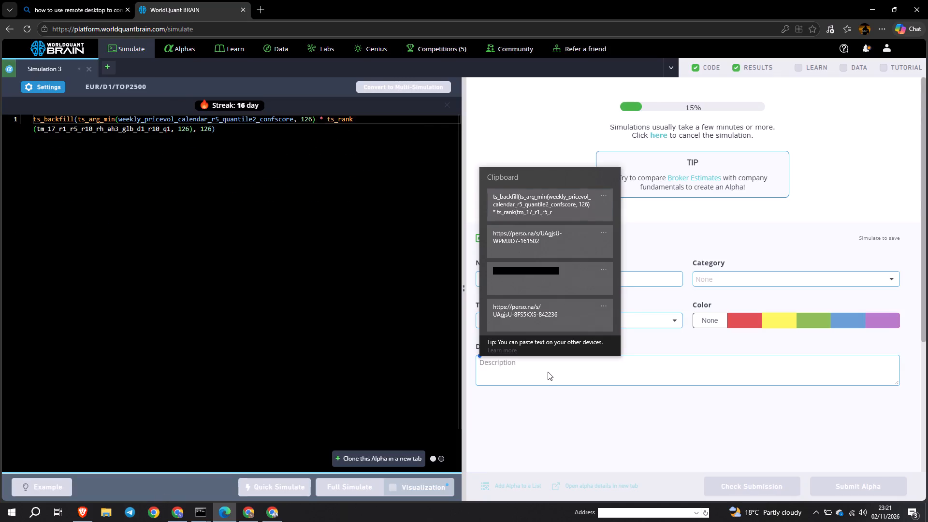
scroll(561, 289, "down", 7)
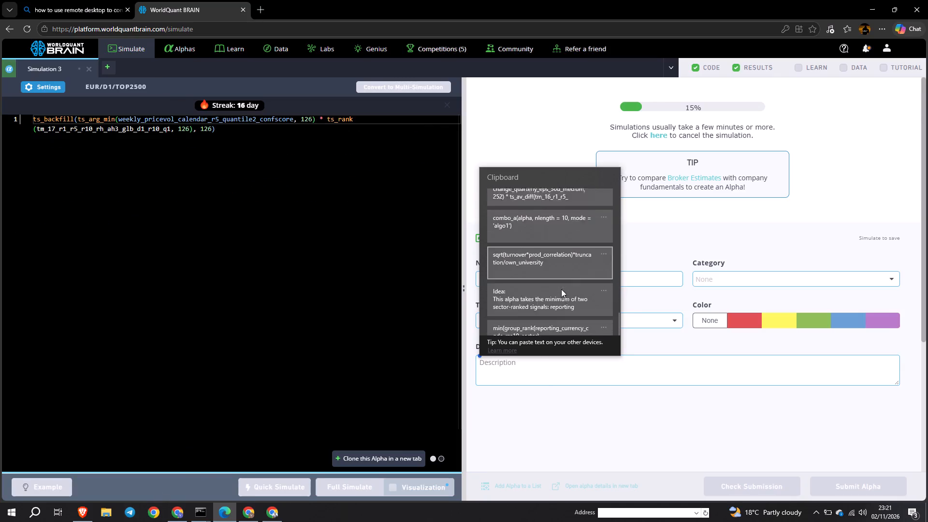
scroll(561, 289, "down", 1)
left_click(561, 289)
key("ctrl+v")
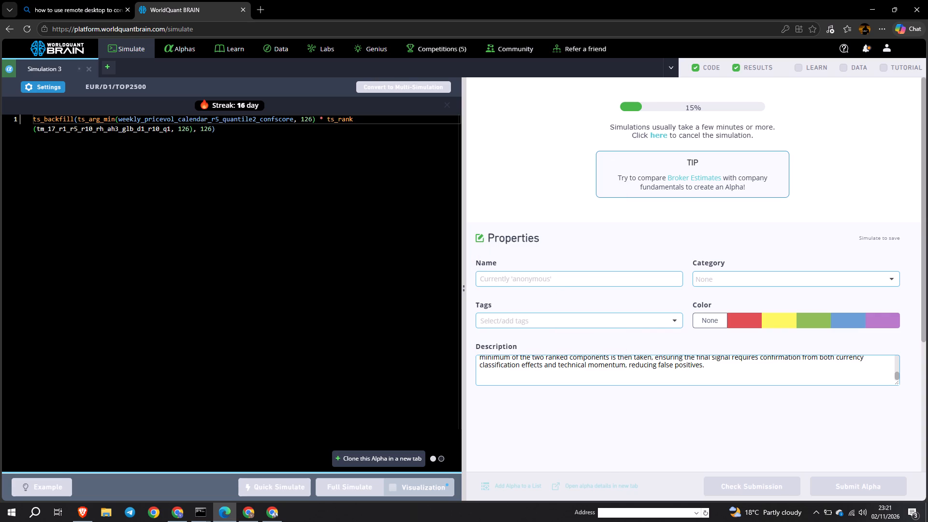
In the Chrome window showing Super Simulation 2, close that simulation, discarding its code, and dismiss the streak message.
left_click(257, 516)
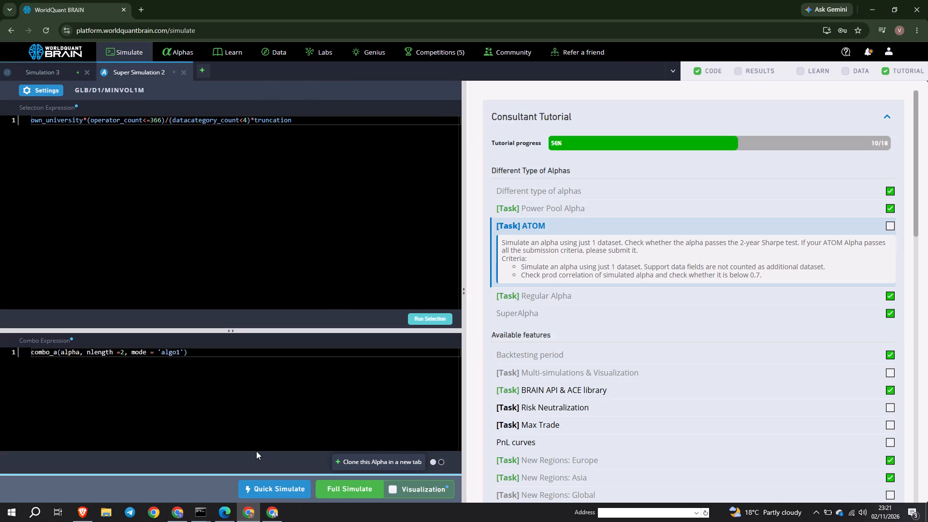
left_click(184, 72)
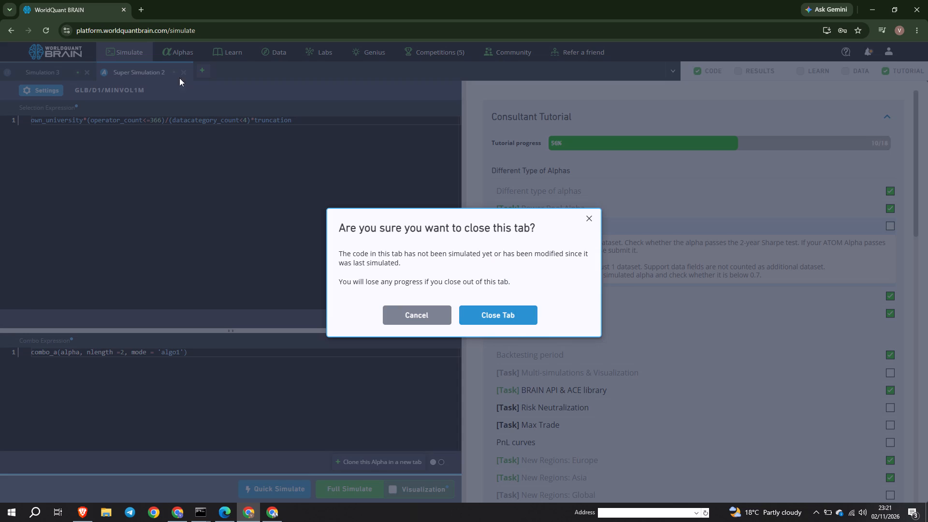
left_click(483, 318)
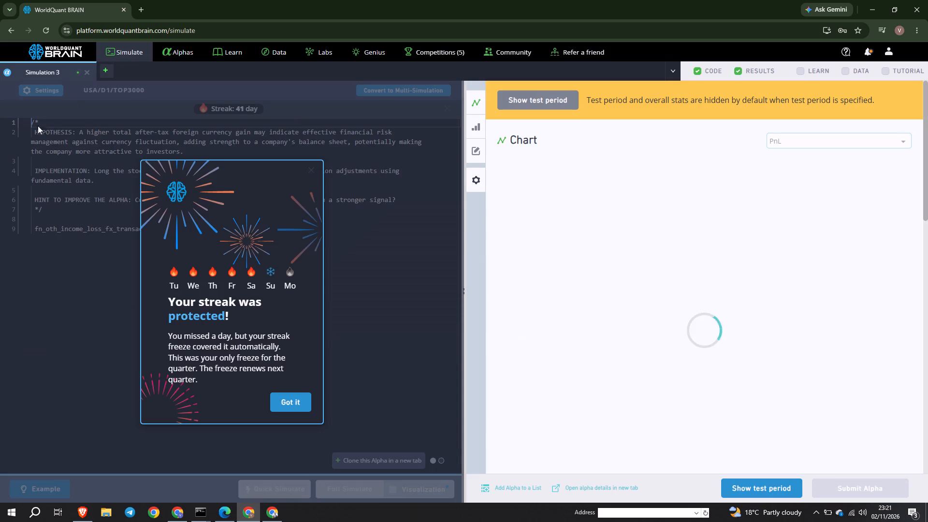
left_click(283, 407)
Load the example Alpha ts_rank(operating_income,252) into Simulation 3 and start a full simulation.
left_click(52, 494)
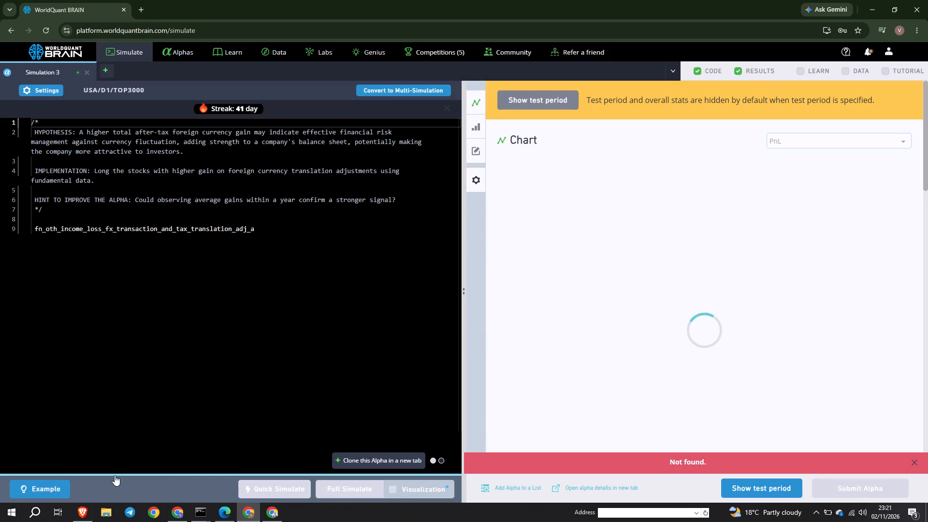
left_click(322, 484)
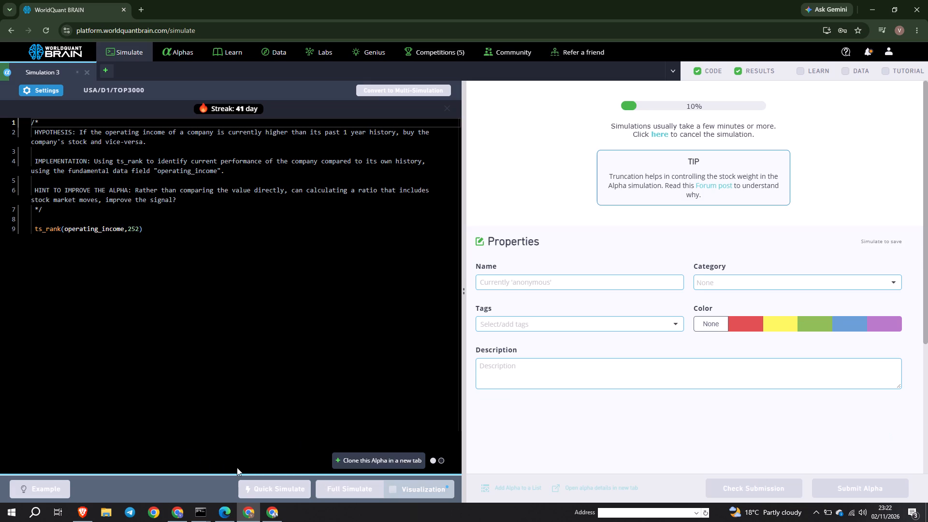
Look in on the SHEM profile's sign-in page, then open the other Chrome account's Basic Details page.
left_click(271, 521)
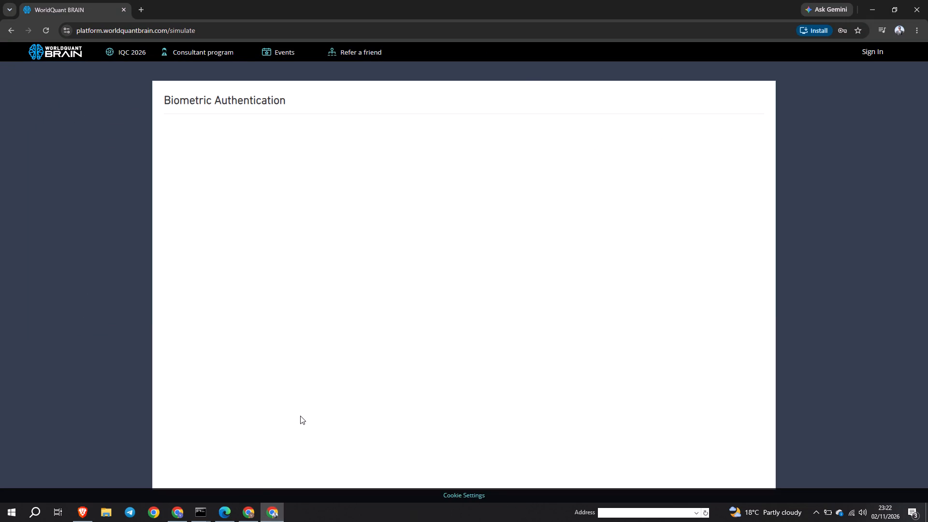
left_click(253, 521)
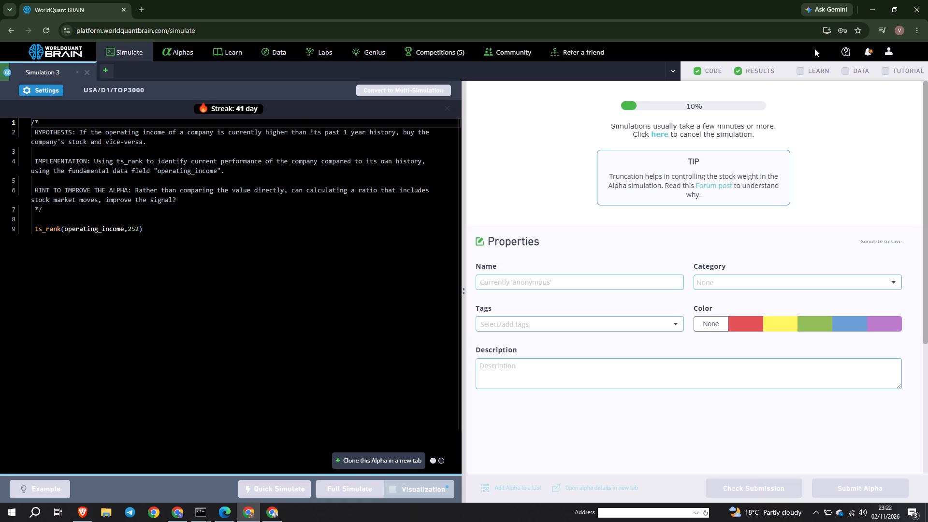
left_click(891, 53)
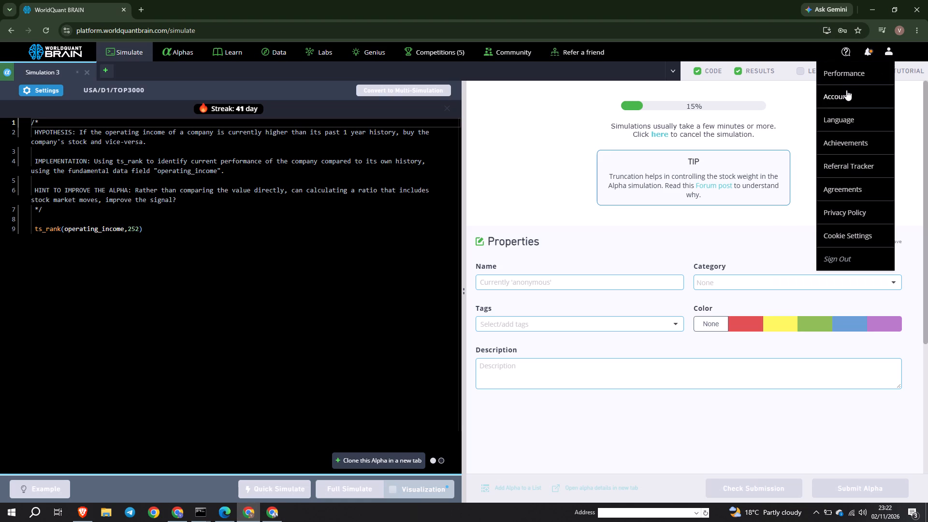
left_click(846, 90)
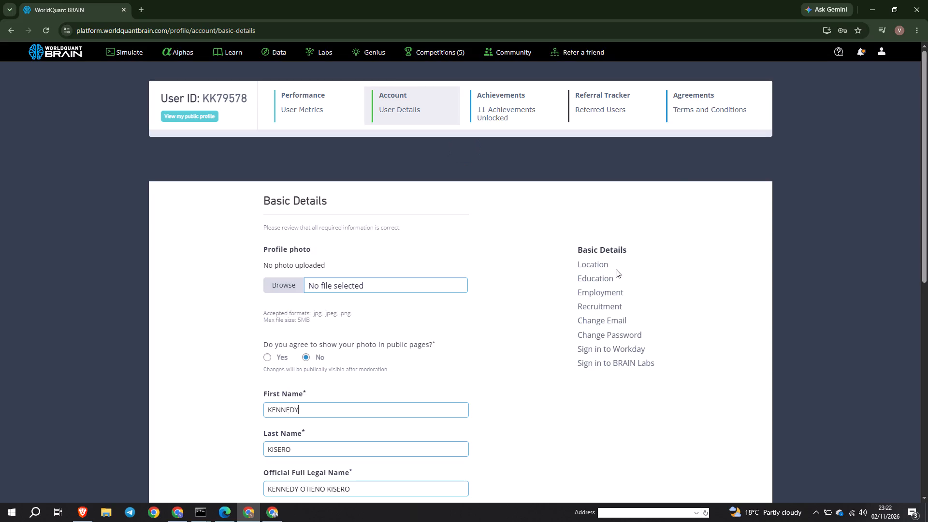
Switch to the Chrome window waiting on biometric authentication and finish signing in to WorldQuant BRAIN.
left_click(175, 514)
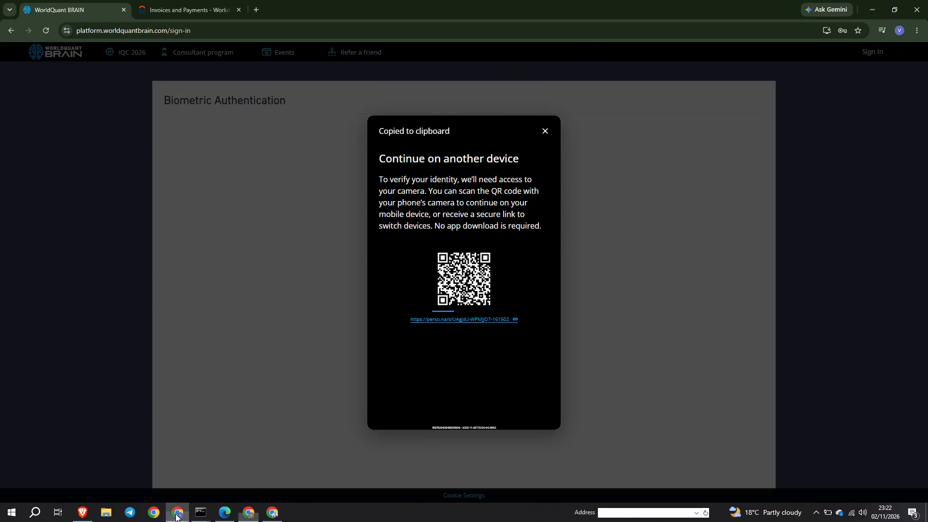
left_click(441, 349)
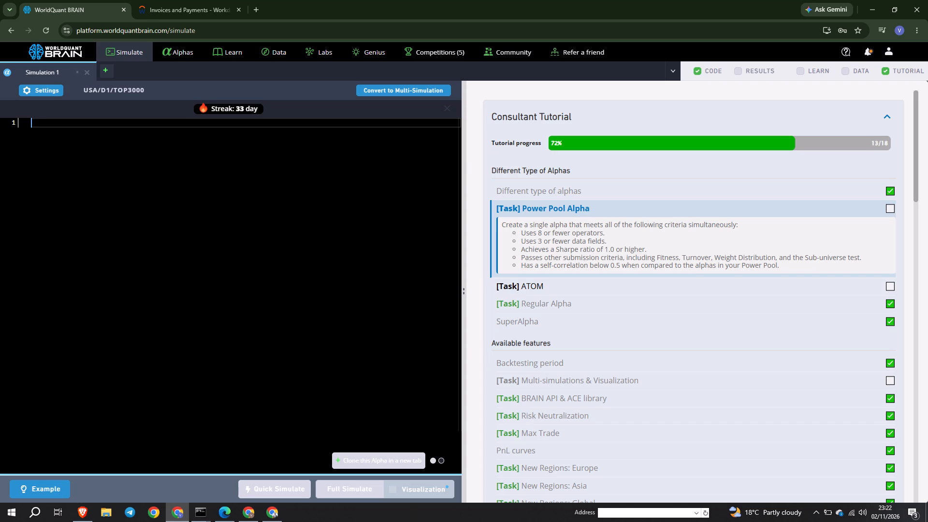
Load the example Alpha -ts_rank(fn_liab_fair_val_l1_a,252) into Simulation 1 and start a full simulation.
left_click(35, 490)
left_click(39, 490)
left_click(334, 485)
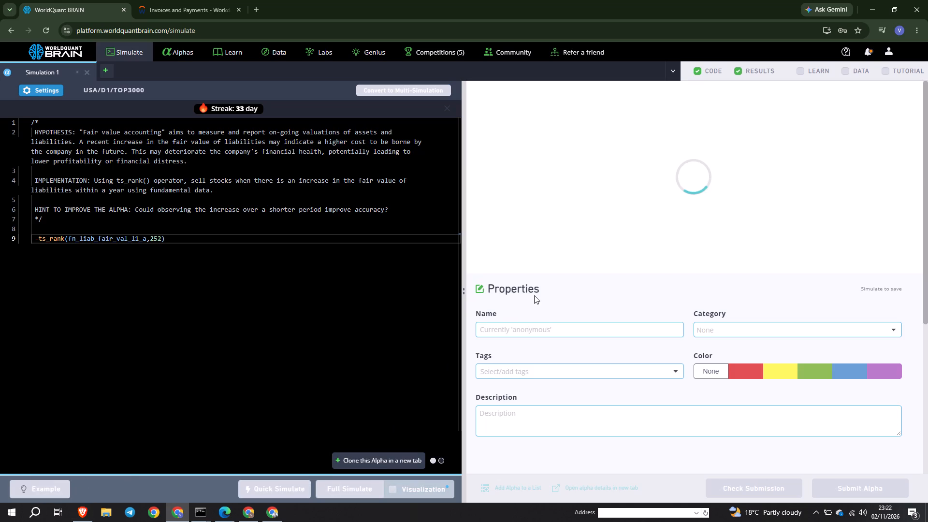
left_click(897, 54)
left_click(892, 54)
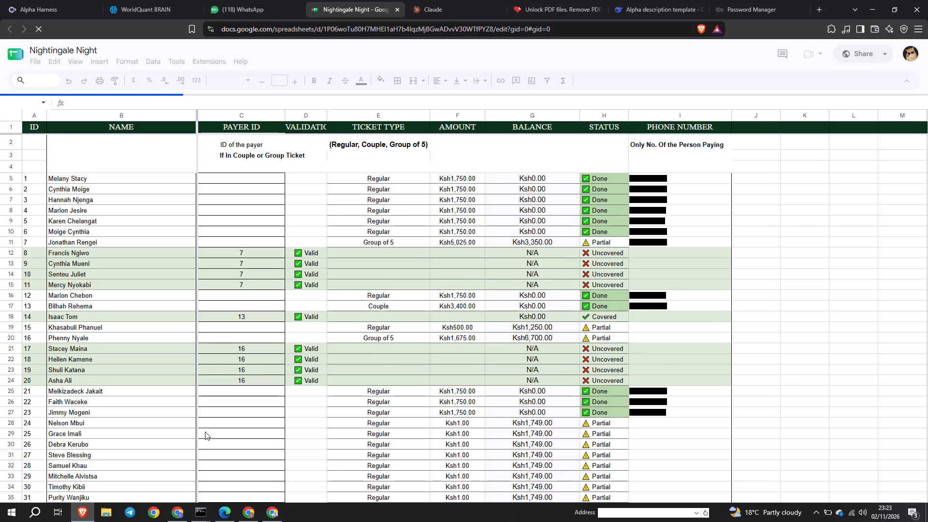
scroll(205, 432, "down", 4)
left_click(63, 203)
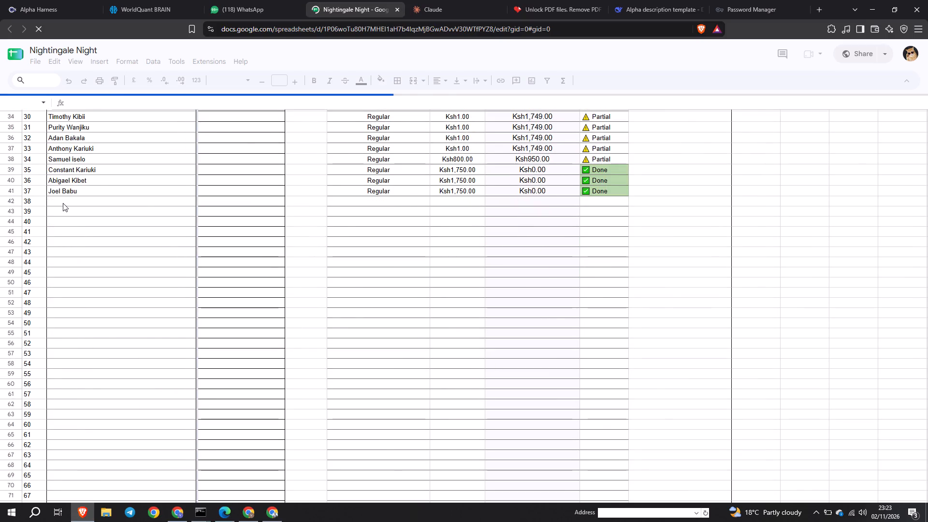
scroll(64, 277, "down", 7)
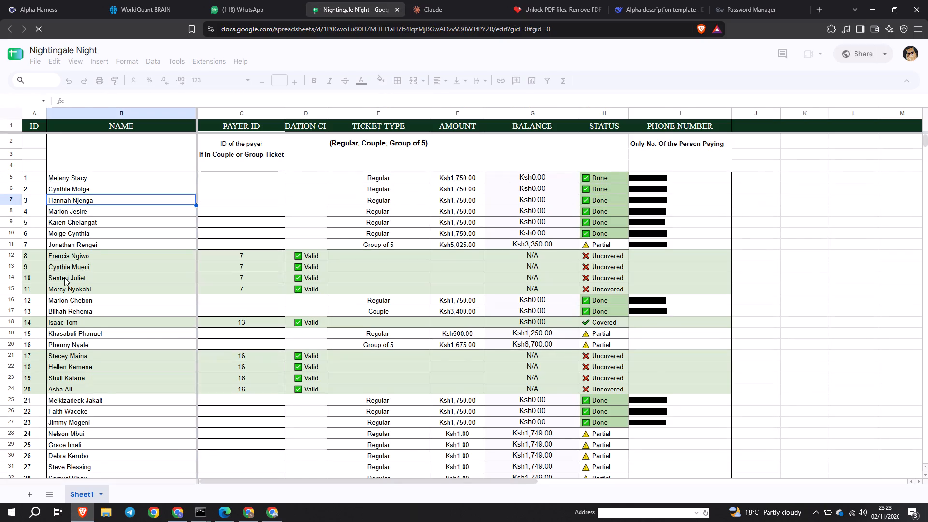
scroll(64, 277, "down", 3)
scroll(64, 277, "up", 1)
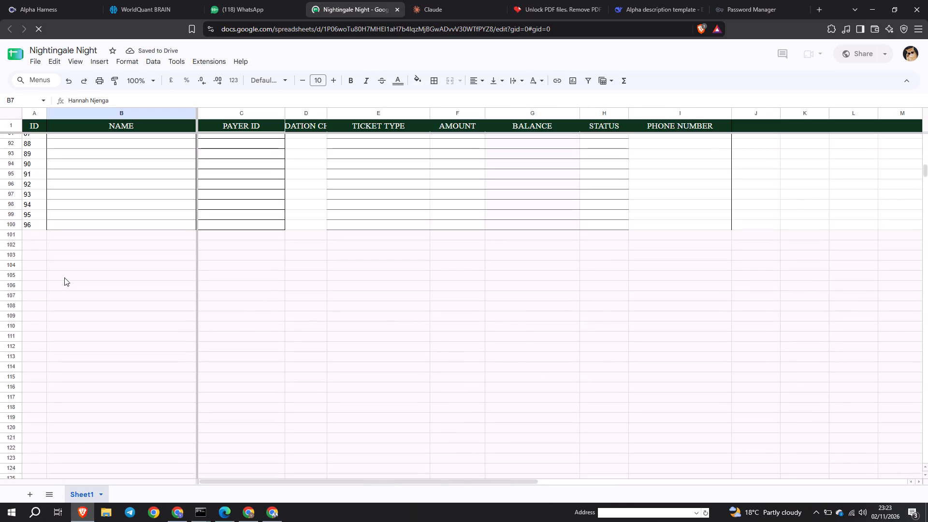
scroll(55, 225, "up", 7)
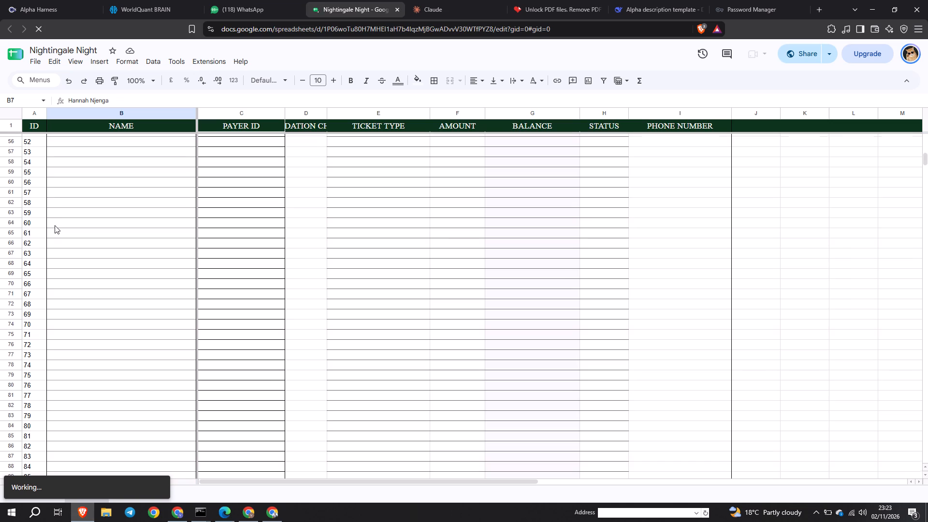
scroll(55, 225, "up", 5)
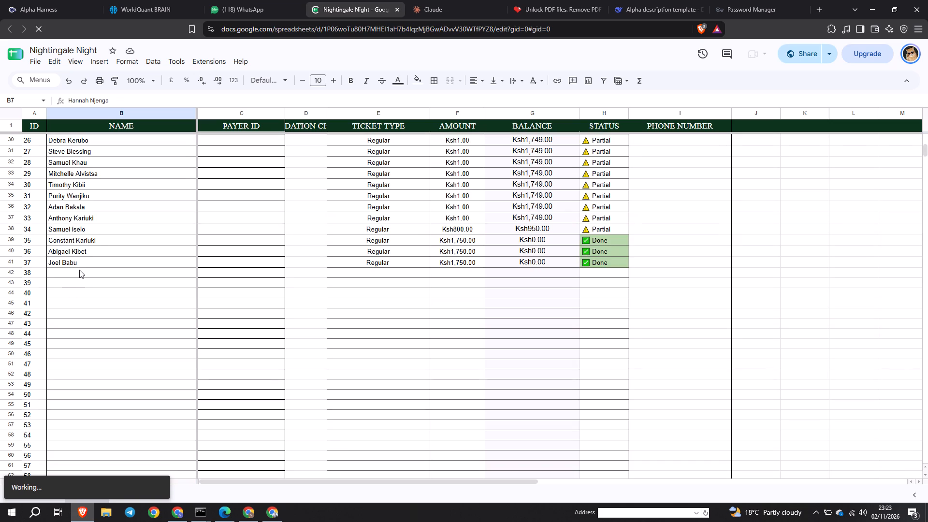
left_click(79, 270)
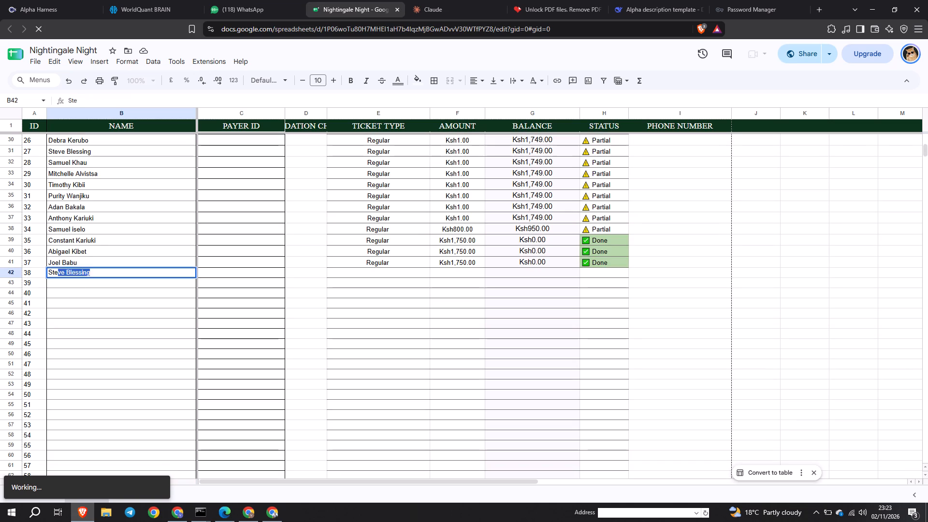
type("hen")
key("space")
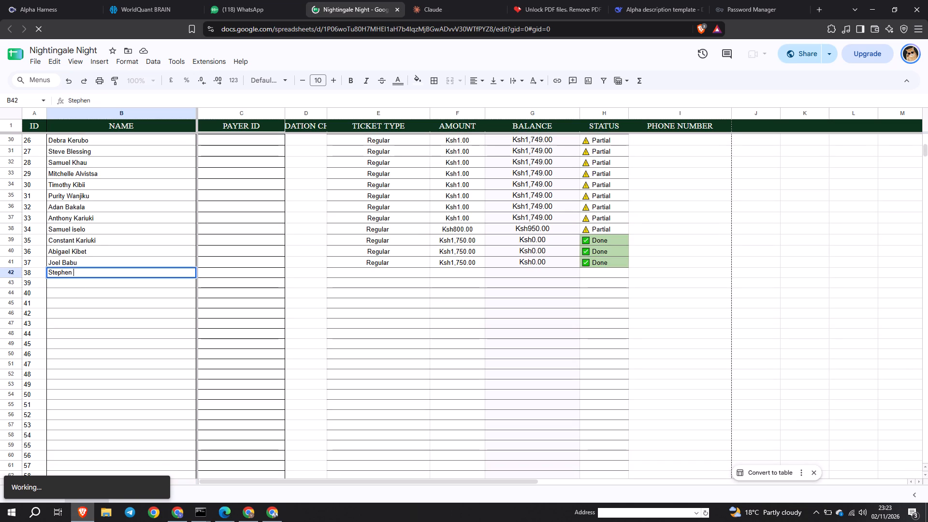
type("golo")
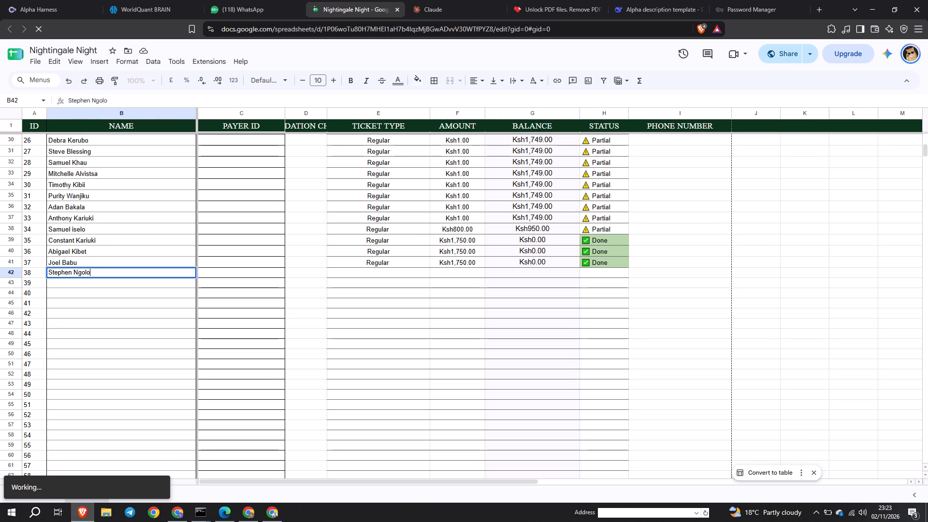
Set the ticket type of attendee ID 38 to Regular and the paid amount to 1750.
left_click(352, 277)
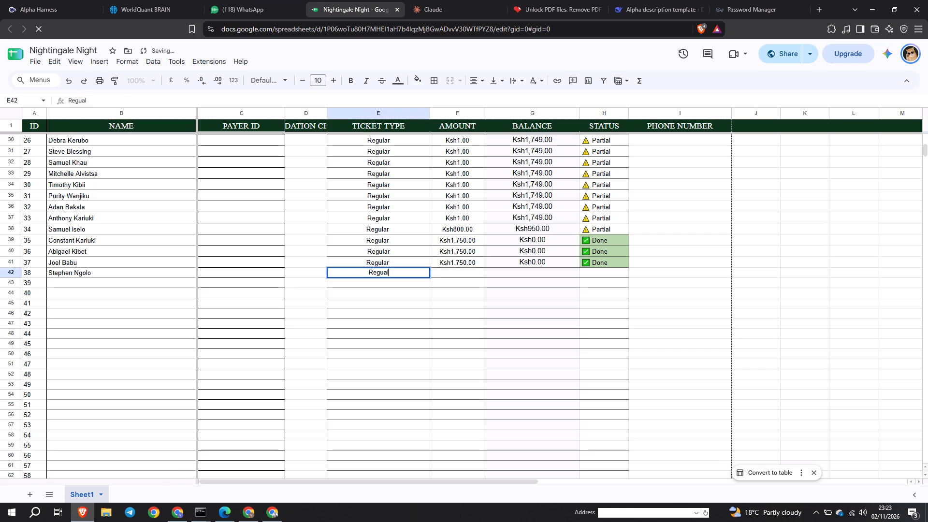
key("BackSpace")
key("BackSpace")
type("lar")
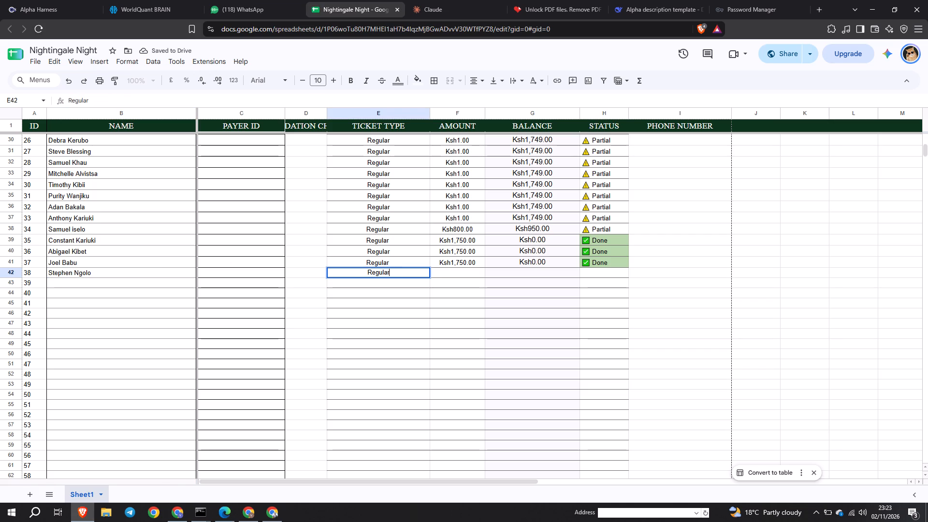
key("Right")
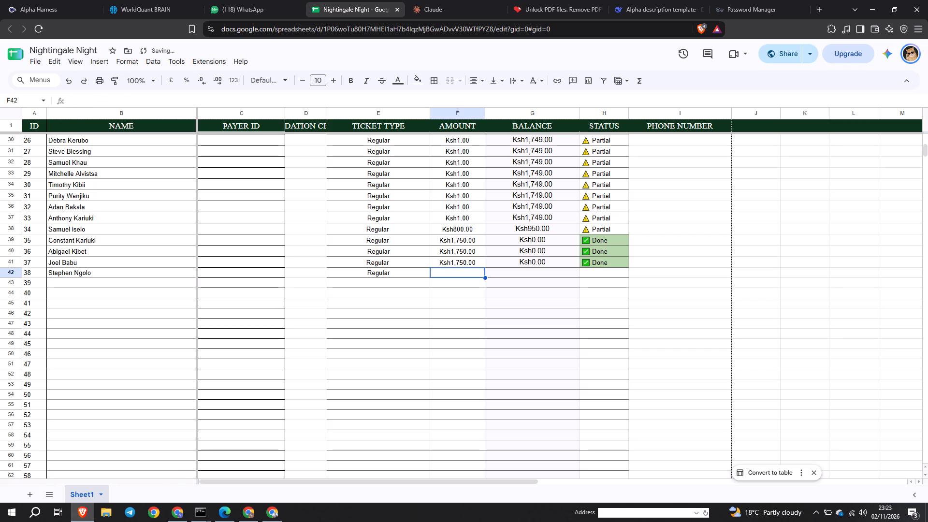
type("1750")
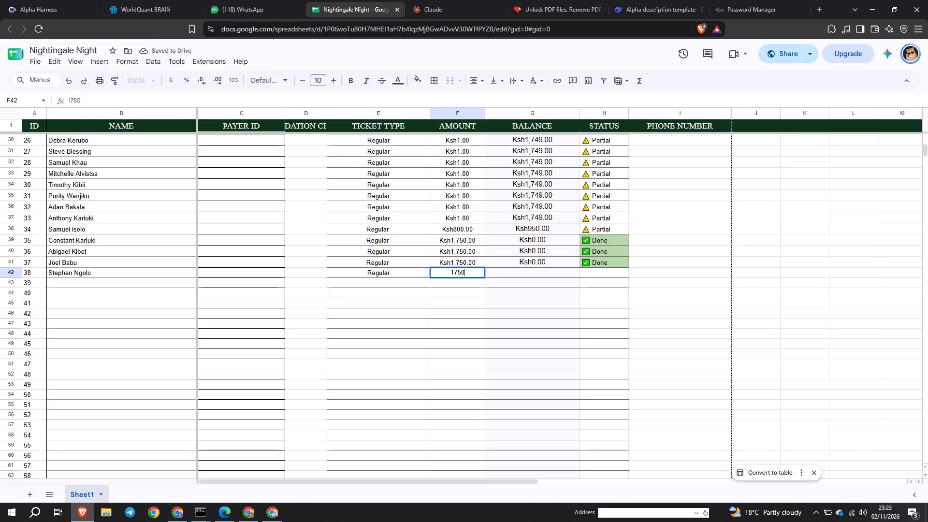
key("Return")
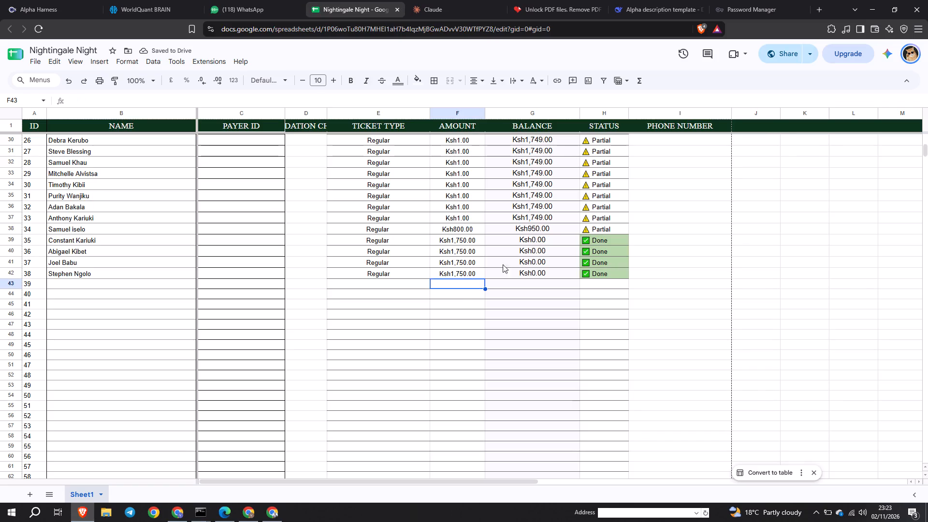
Review the ticket types, balances and payment statuses of the attendees listed above the new entry.
scroll(262, 193, "up", 2)
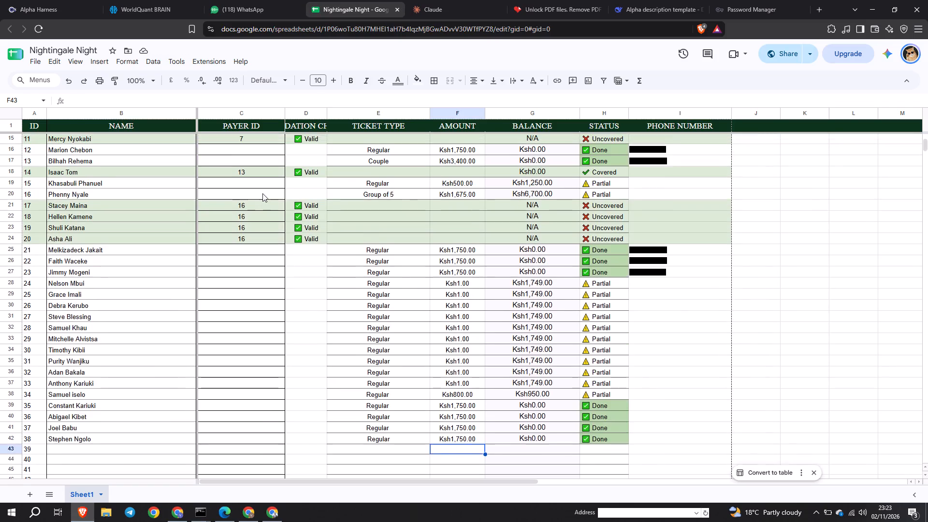
scroll(262, 193, "up", 1)
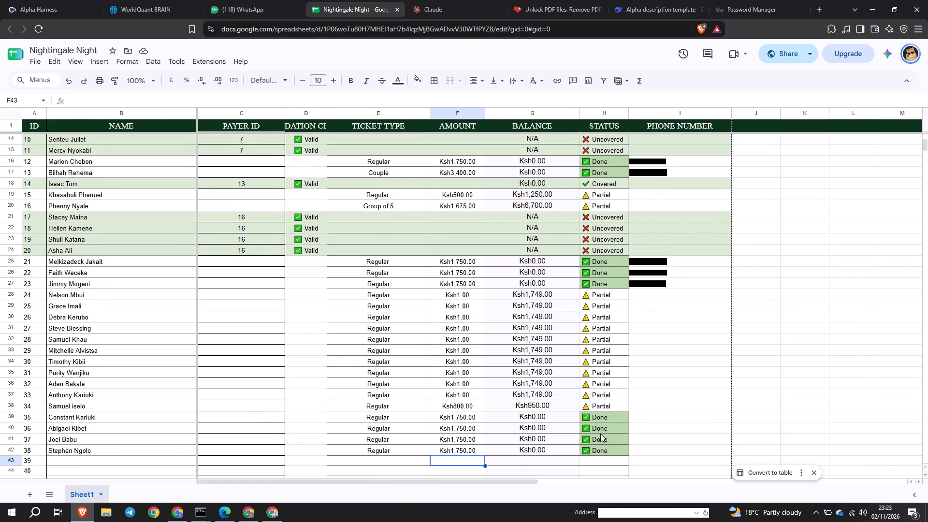
scroll(600, 434, "up", 1)
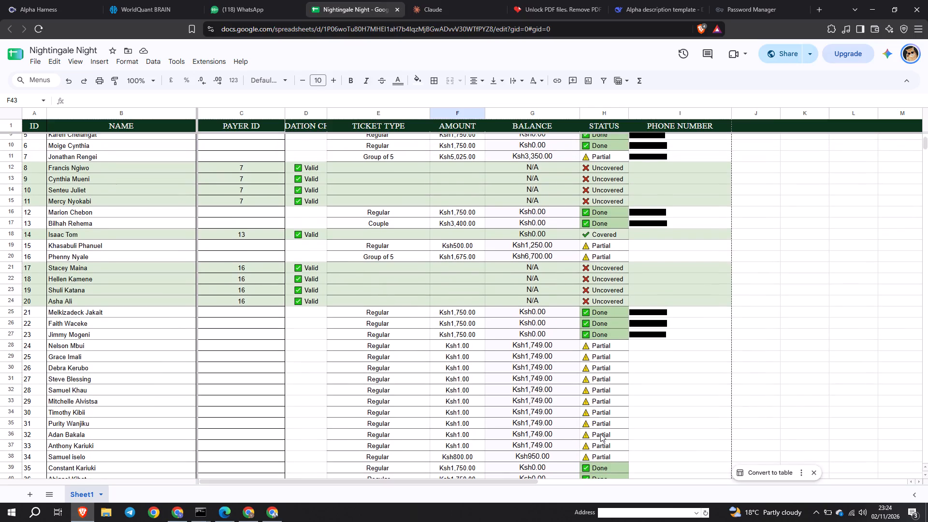
scroll(600, 434, "up", 1)
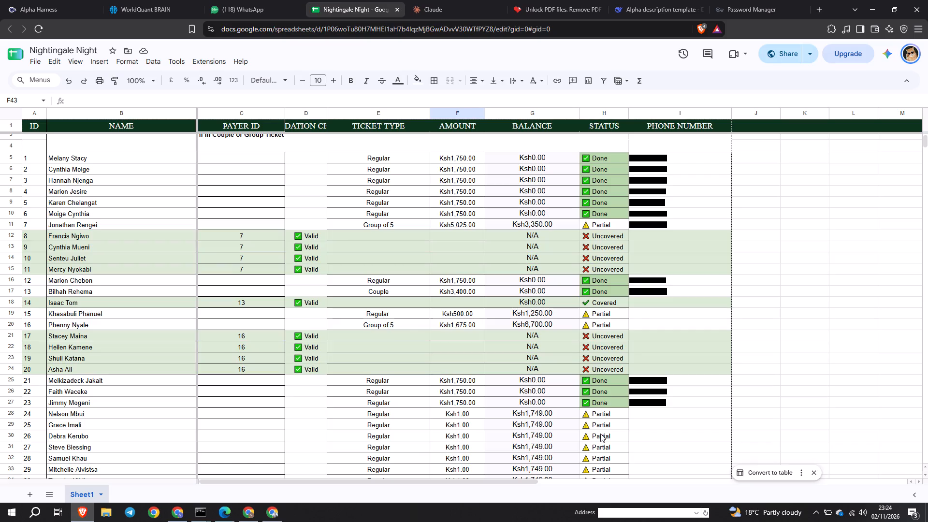
Review the remaining attendees' amounts, balances and payment statuses down to the newest entry, ID 38.
scroll(600, 434, "down", 2)
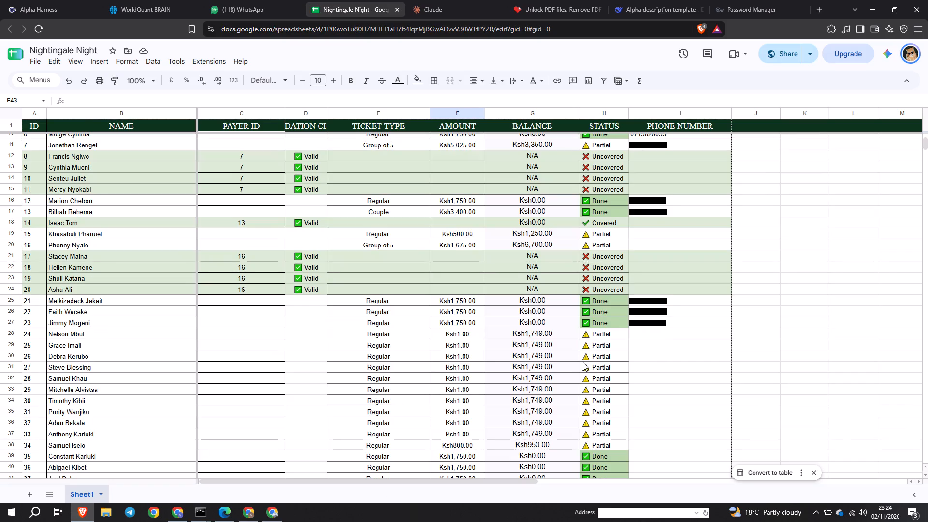
scroll(583, 362, "down", 2)
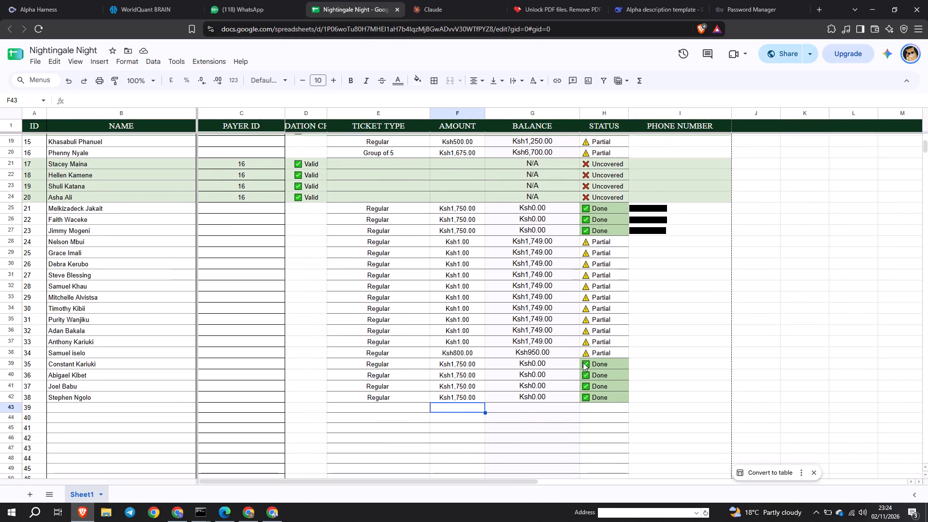
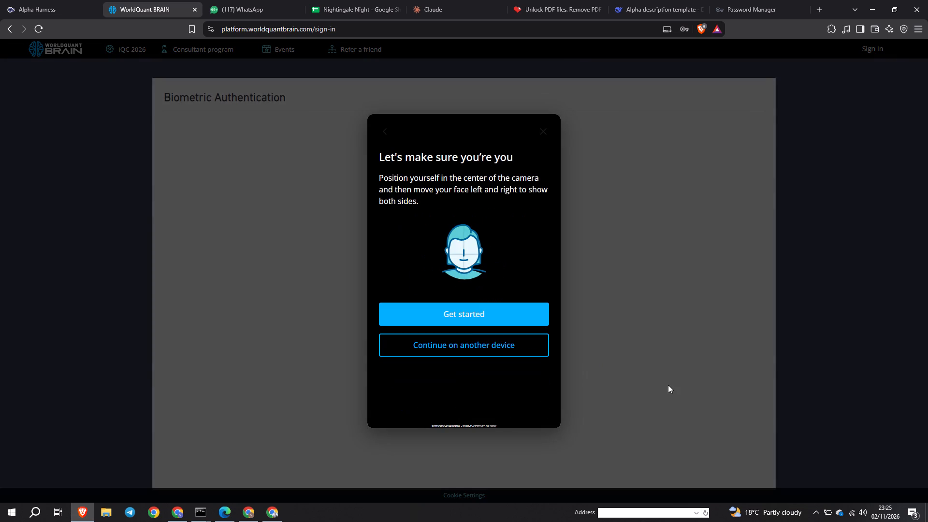
Choose to continue the WorldQuant BRAIN biometric authentication on another device.
left_click(468, 353)
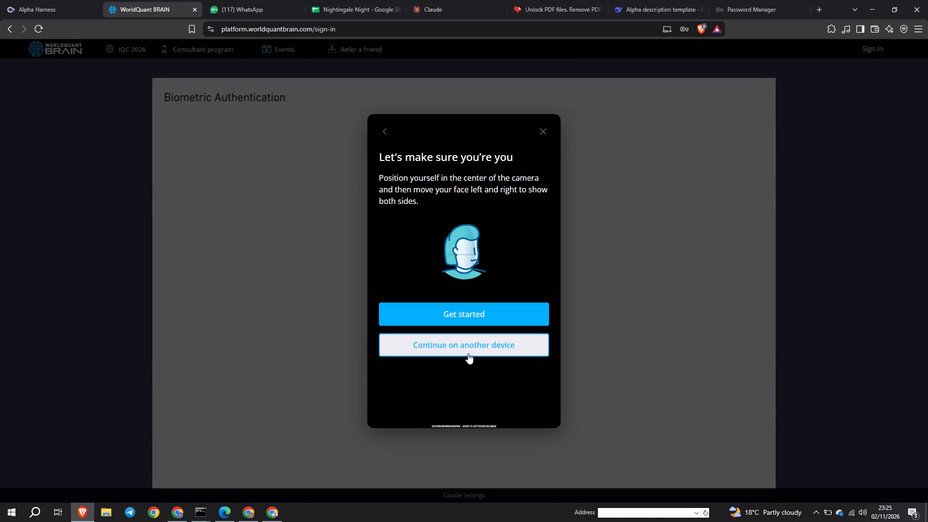
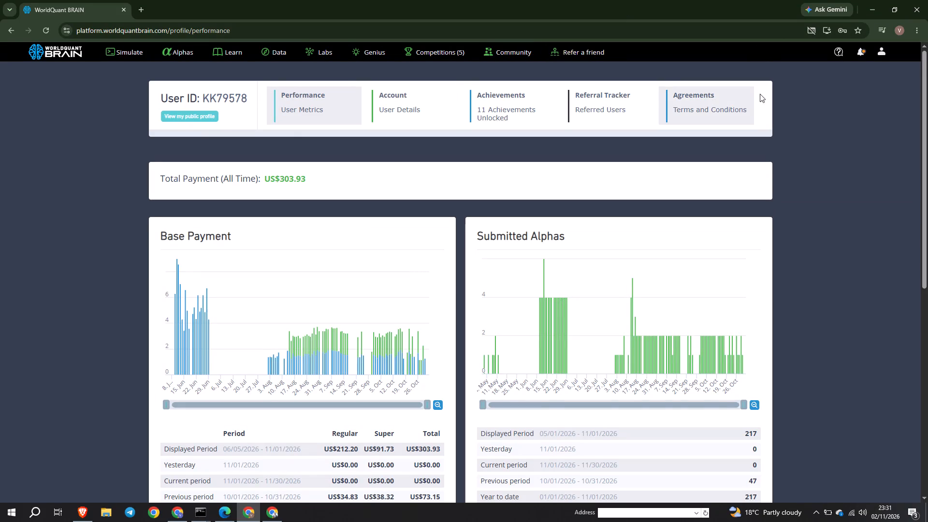
Open the Workday sign-in page from the BRAIN account's user details and sign in with the account password.
left_click(883, 49)
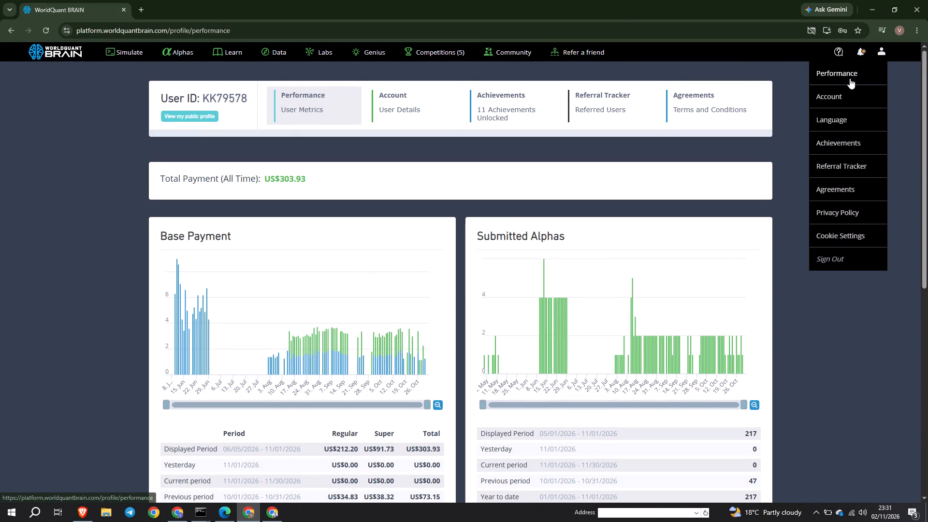
left_click(849, 77)
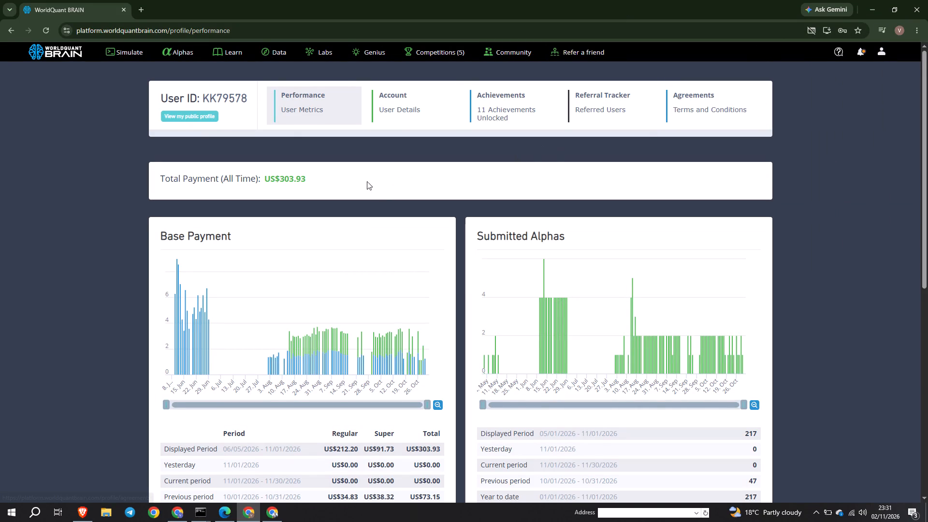
left_click(406, 98)
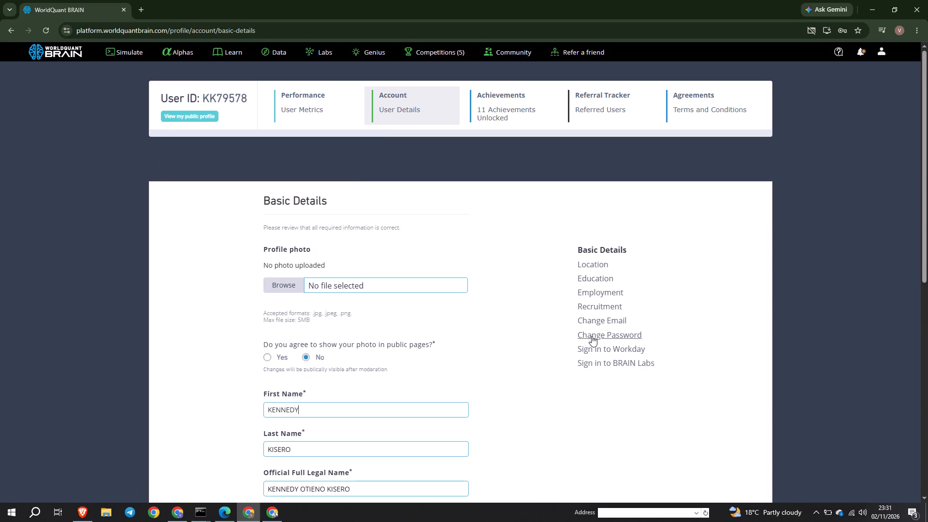
left_click(588, 348)
left_click(377, 229)
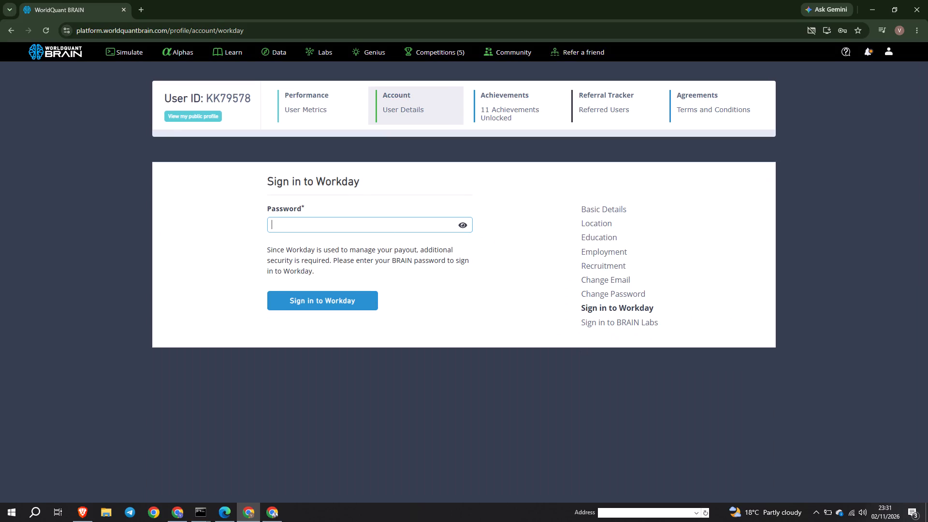
left_click(367, 251)
left_click(466, 224)
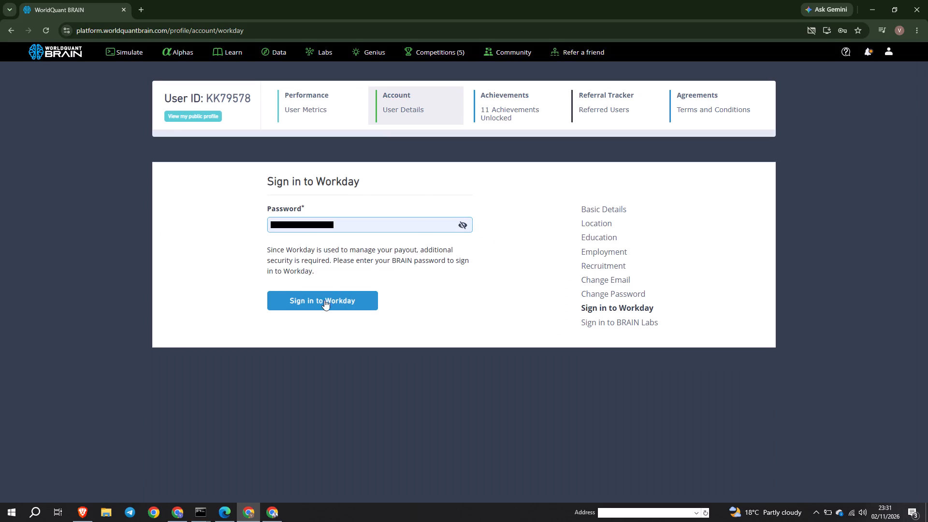
left_click(320, 301)
left_click(320, 301)
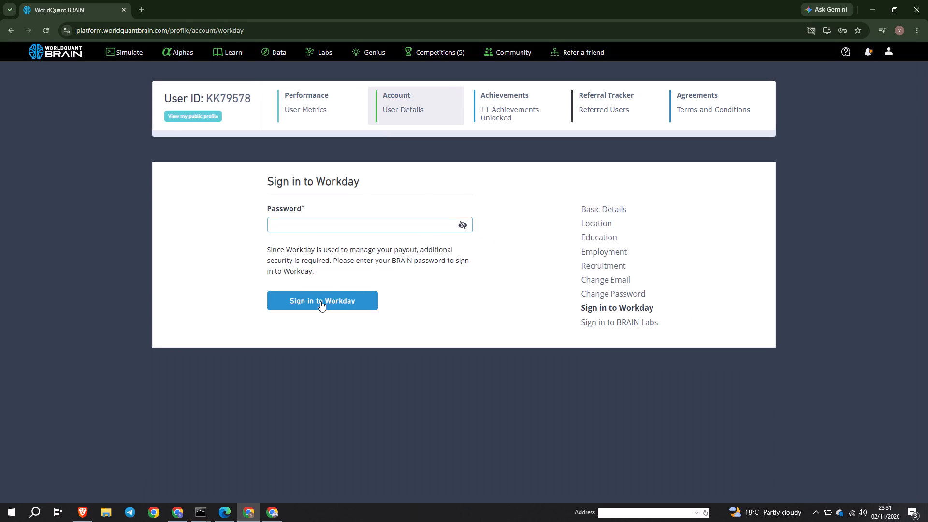
Switch to the other Chrome profile's WorldQuant BRAIN account, open its Simulate page and dismiss the streak pop-up.
left_click(184, 521)
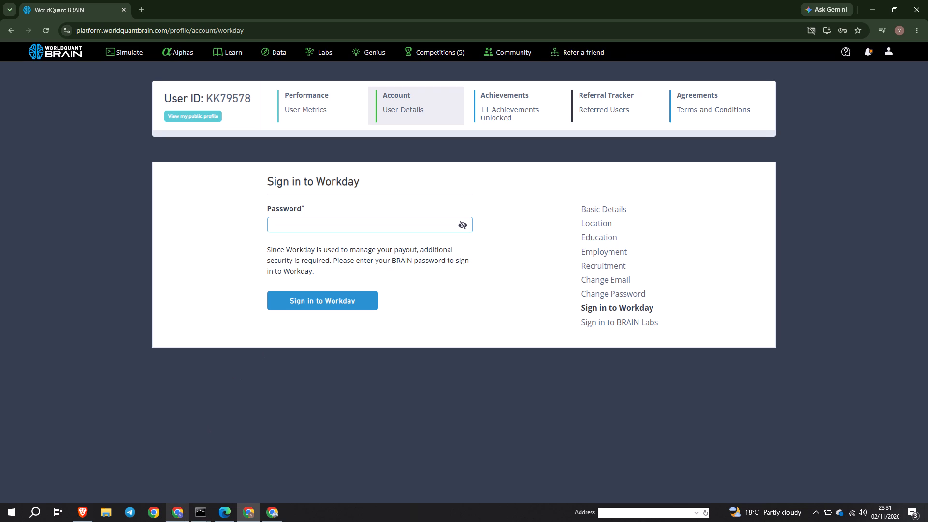
scroll(304, 397, "down", 1)
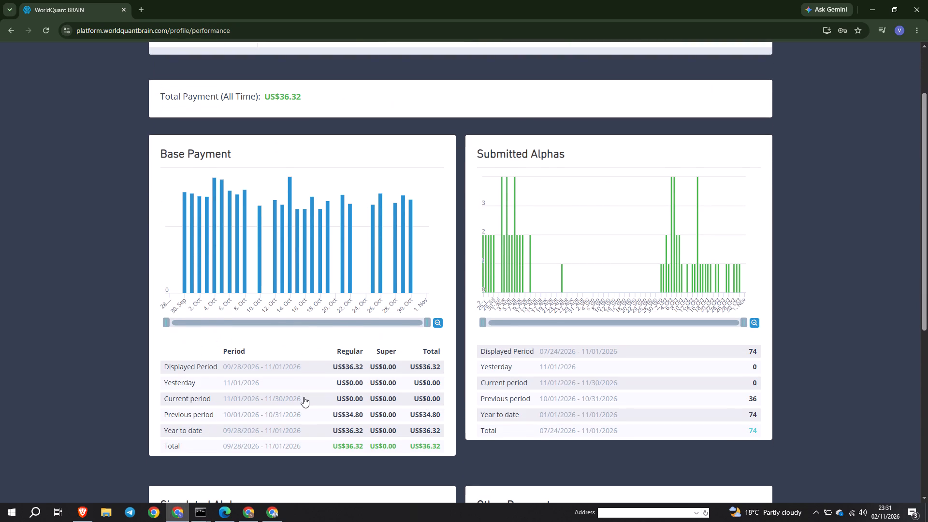
scroll(224, 290, "up", 5)
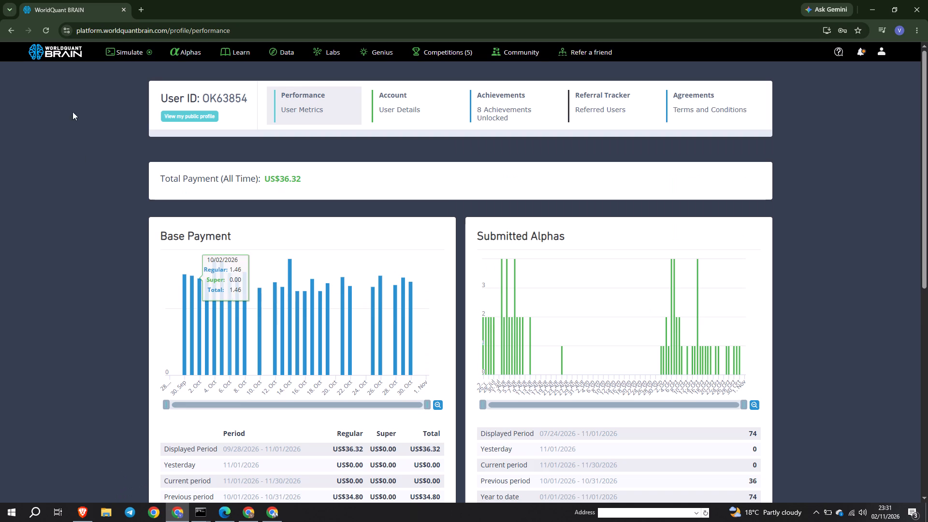
left_click(127, 50)
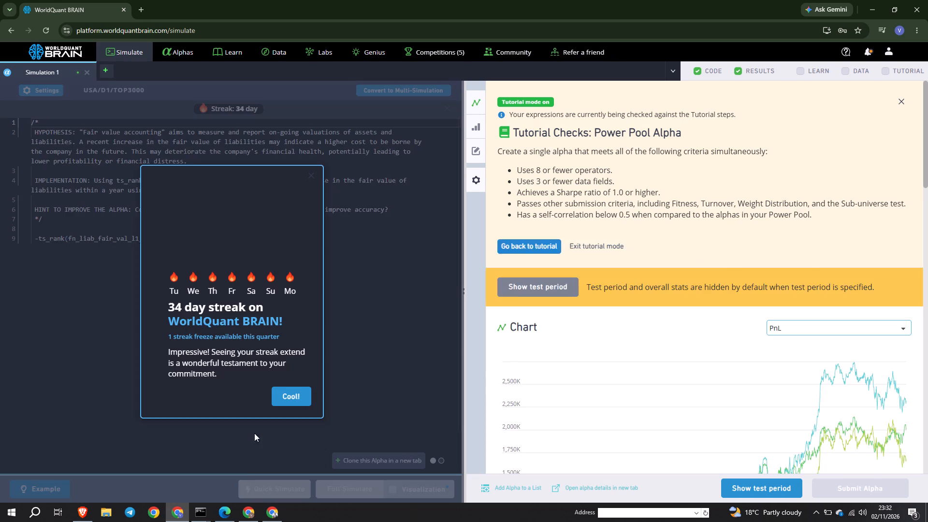
left_click(293, 397)
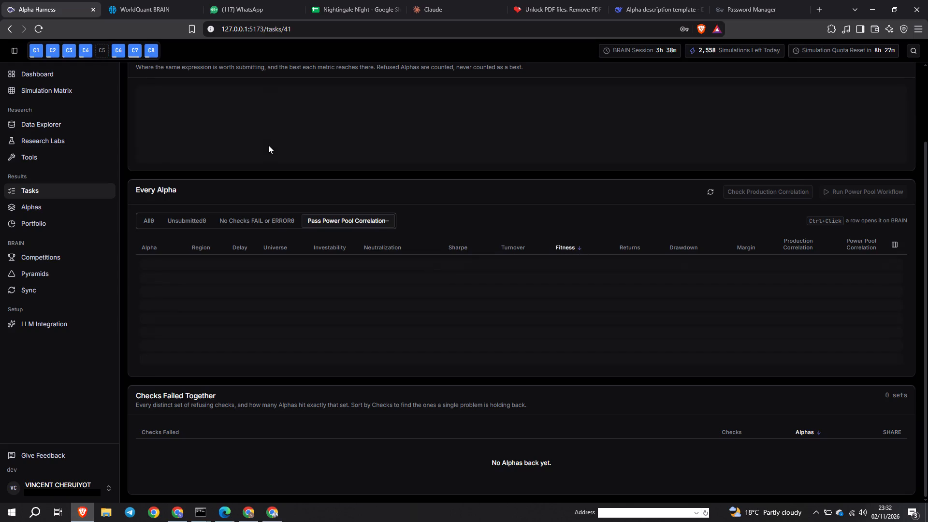
Switch to WorldQuant BRAIN and filter the unsubmitted Alphas by the Python language.
left_click(152, 0)
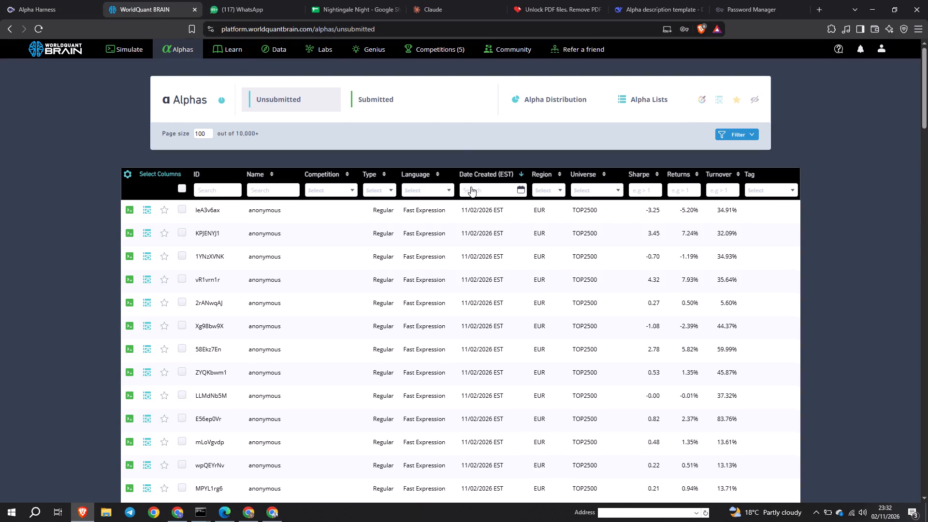
left_click(438, 188)
left_click(422, 256)
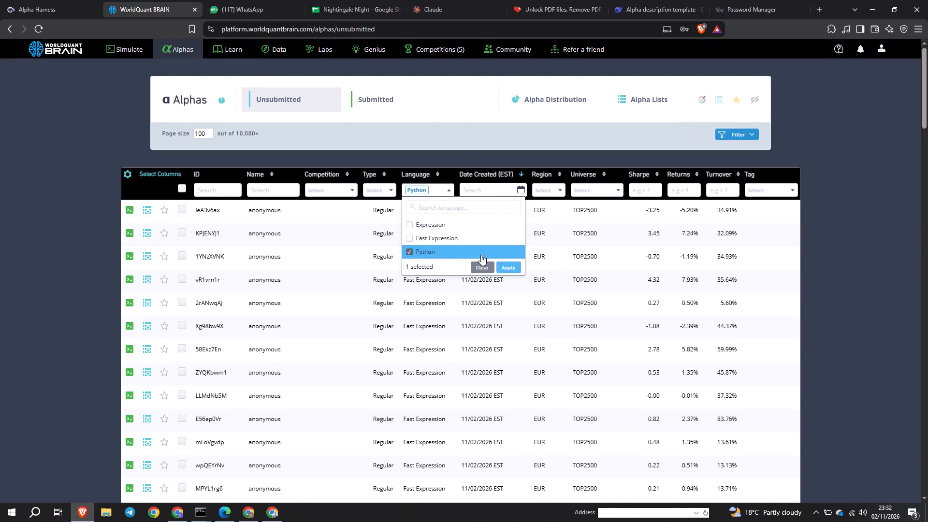
left_click(509, 270)
left_click(504, 264)
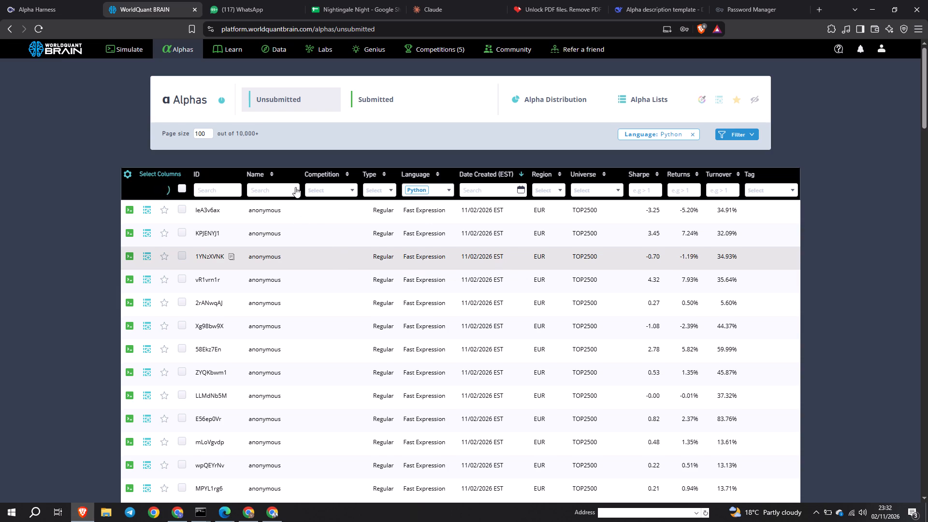
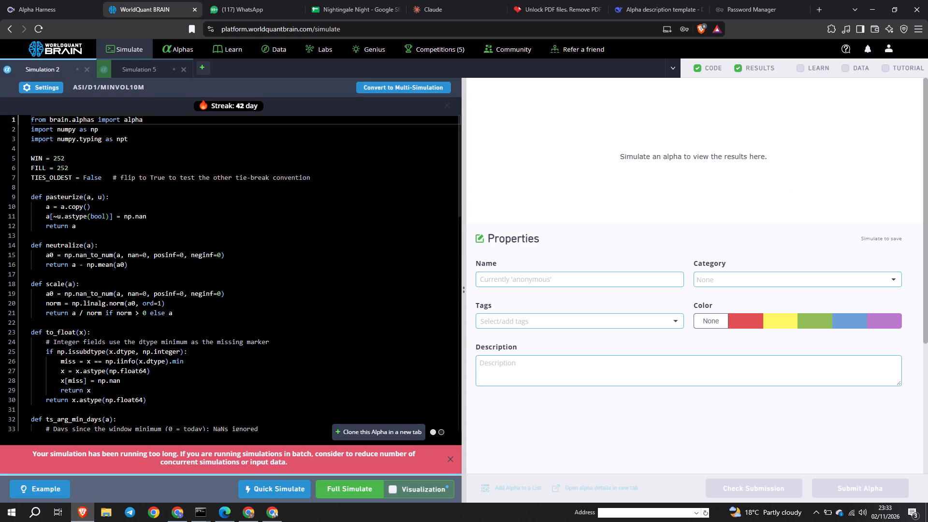
Run the full simulation of the ASI/D1/MINVOL10M Python Alpha.
left_click(341, 496)
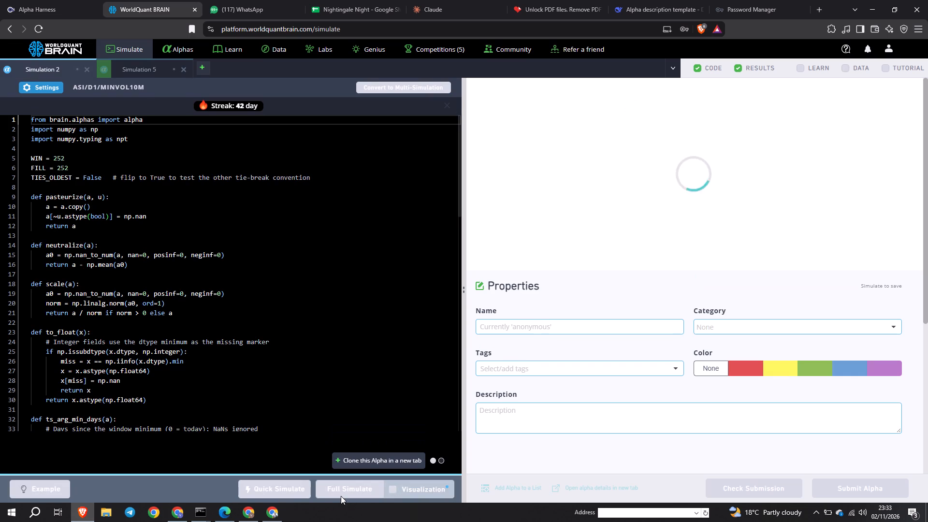
Switch to Alpha Harness, open EUR Alpha E56eG6A0 and load its Production Correlation.
left_click(45, 0)
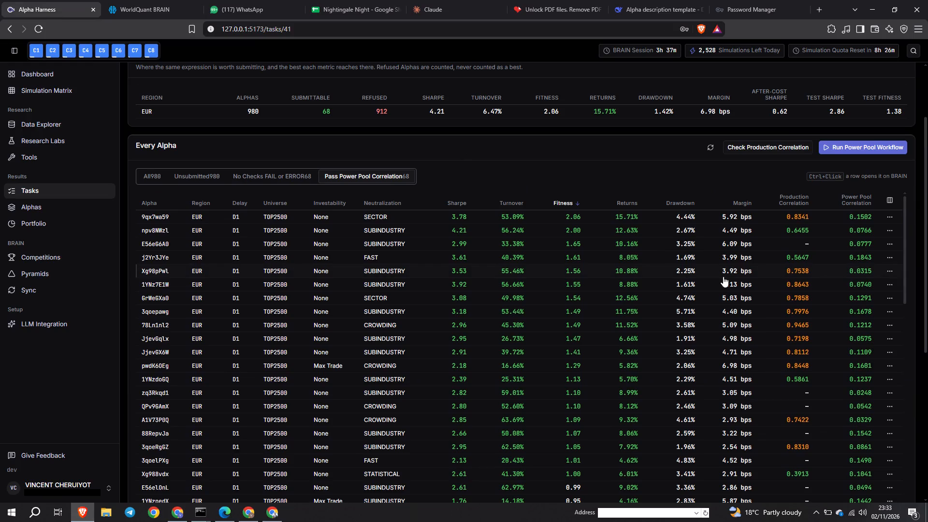
left_click(651, 243)
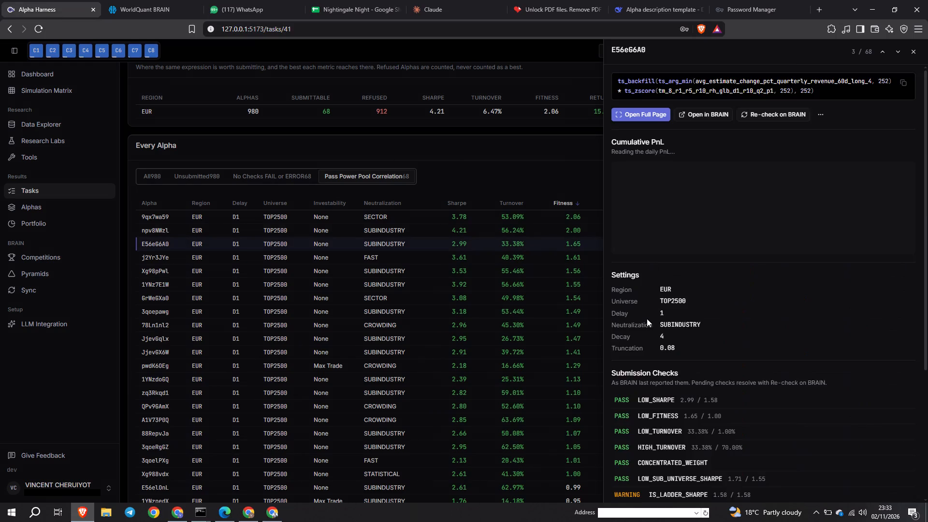
scroll(647, 319, "down", 7)
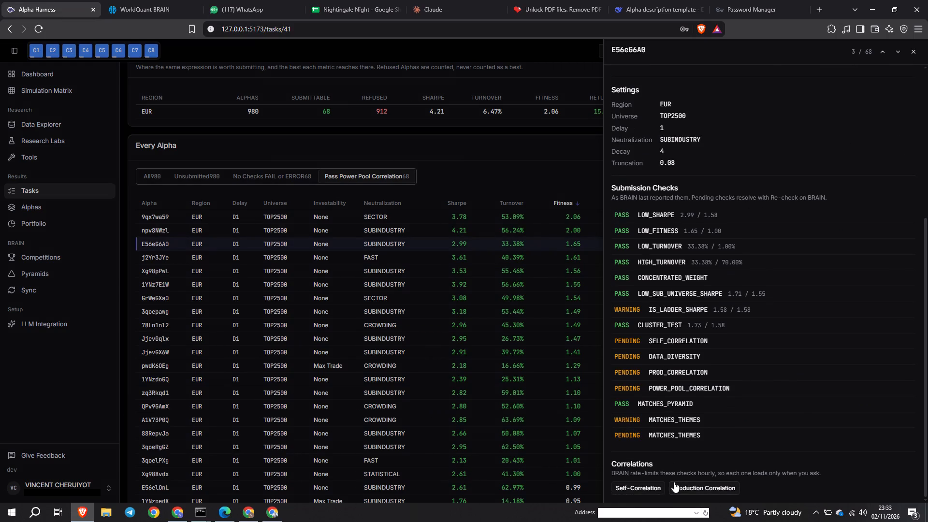
left_click(675, 482)
scroll(751, 370, "down", 4)
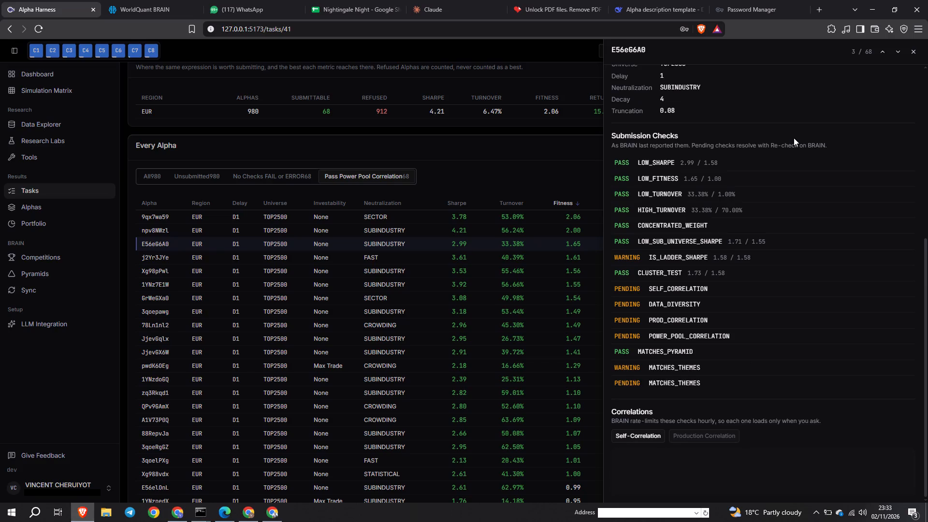
Copy the Alpha's expression into a new single simulation in the Google Chrome WorldQuant BRAIN account.
scroll(794, 138, "up", 3)
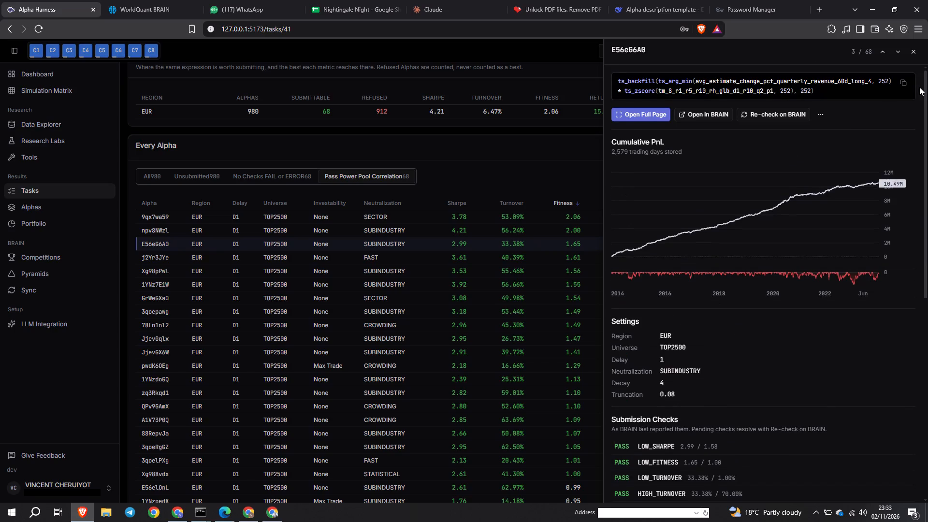
left_click(909, 86)
left_click(182, 521)
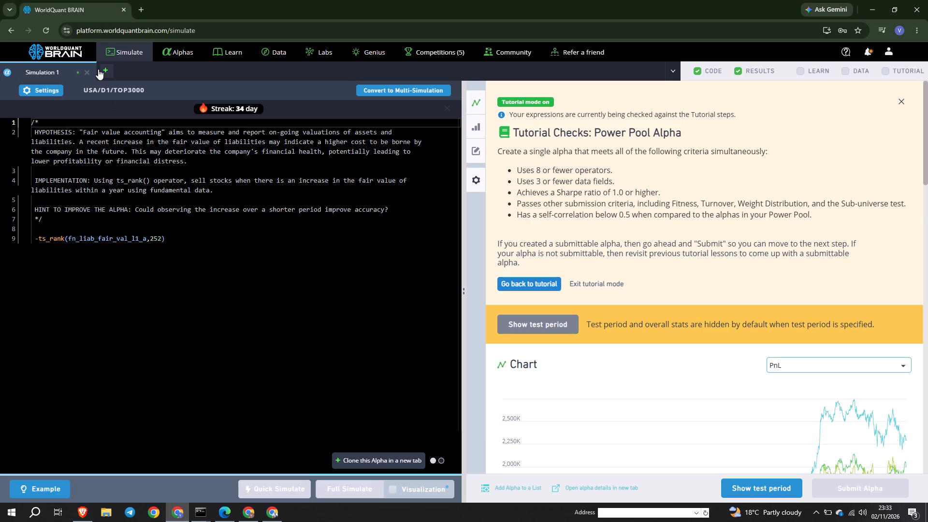
left_click(105, 70)
left_click(159, 100)
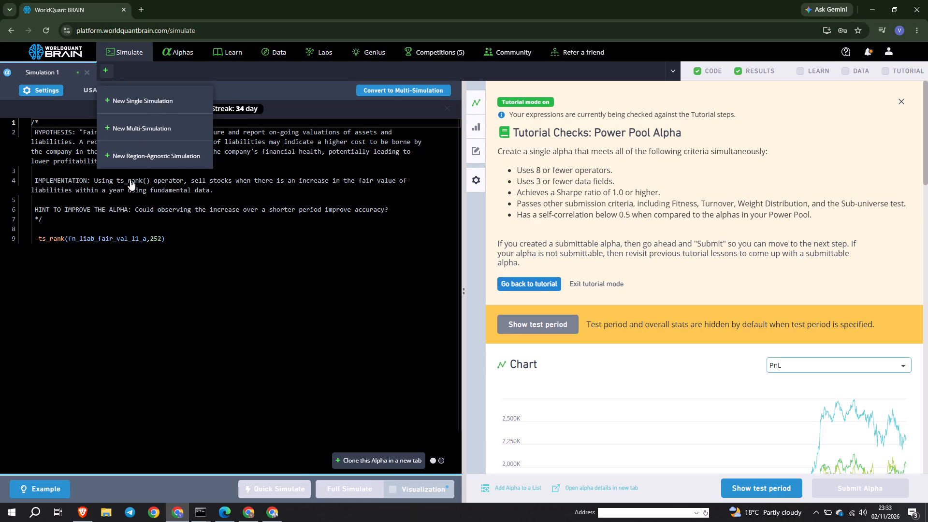
key("ctrl+v")
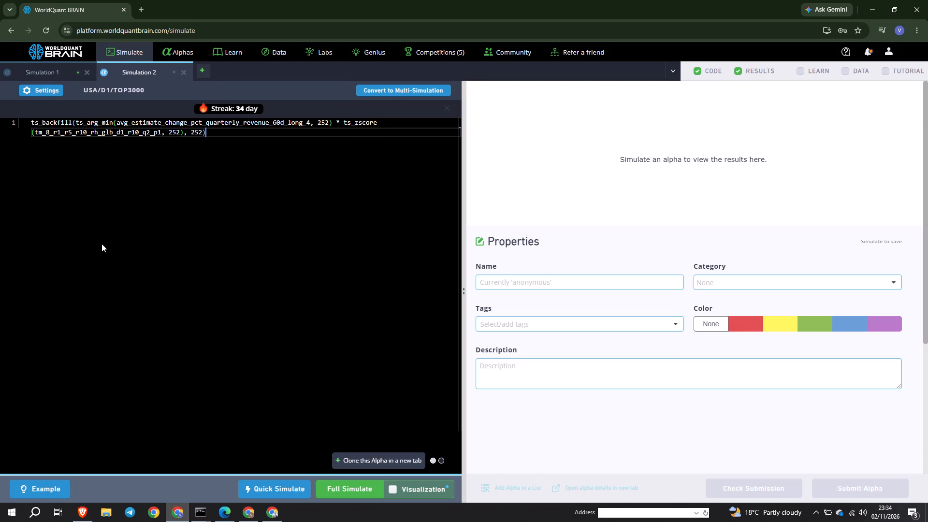
Apply region EUR and NaN handling On to the new simulation's settings, and run its full simulation.
left_click(38, 94)
left_click(30, 203)
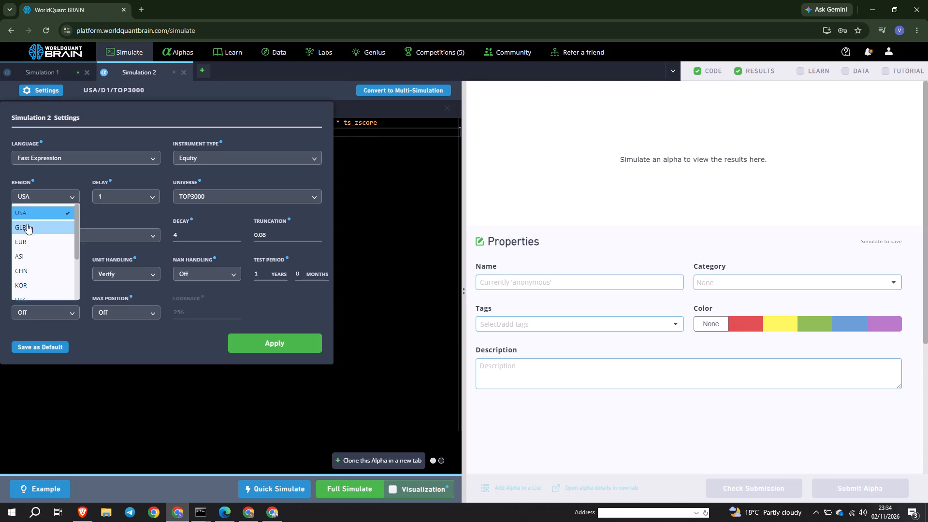
left_click(27, 237)
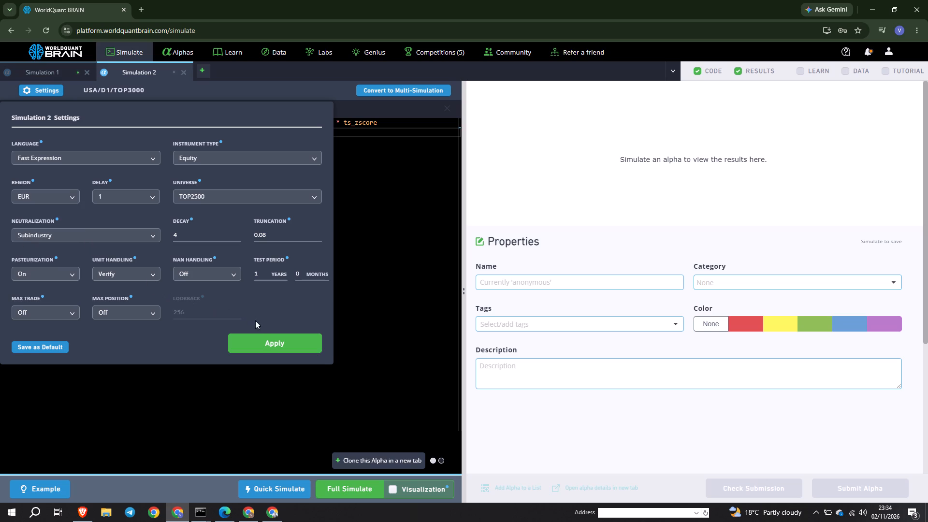
left_click(224, 277)
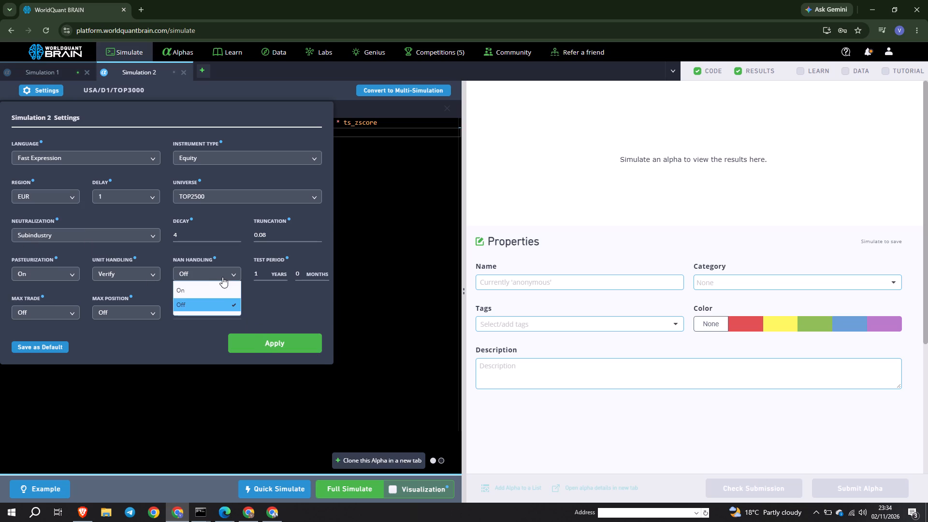
left_click(201, 294)
left_click(250, 348)
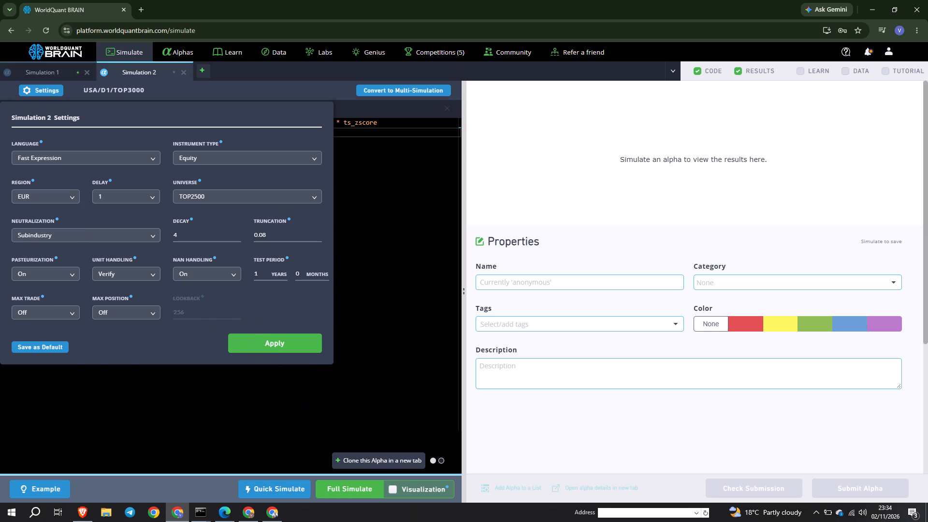
left_click(336, 493)
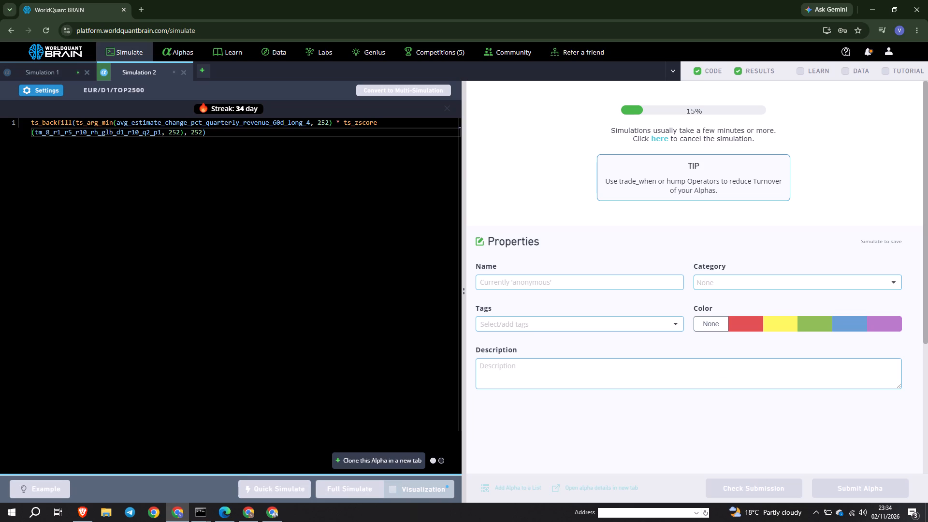
Switch to the WorldQuant BRAIN account in Microsoft Edge and open its list of submitted Alphas.
left_click(234, 508)
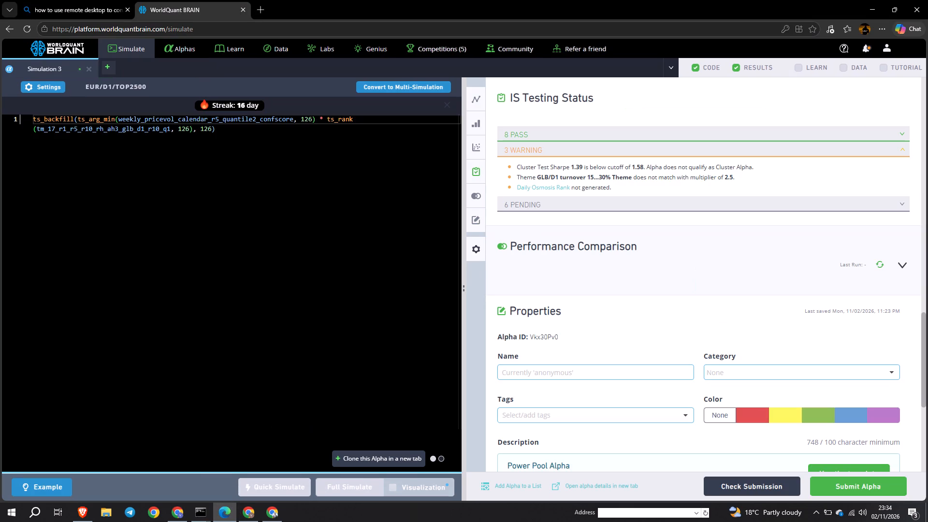
left_click(203, 51)
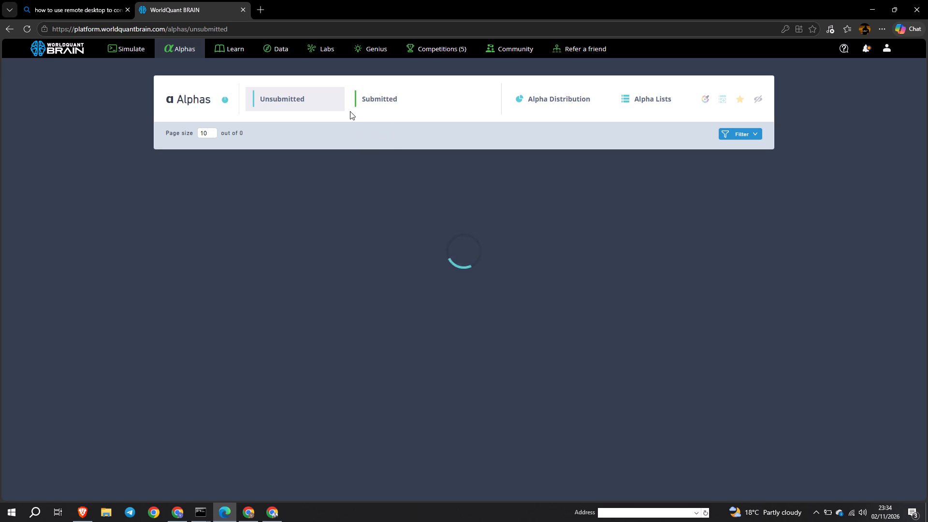
left_click(366, 103)
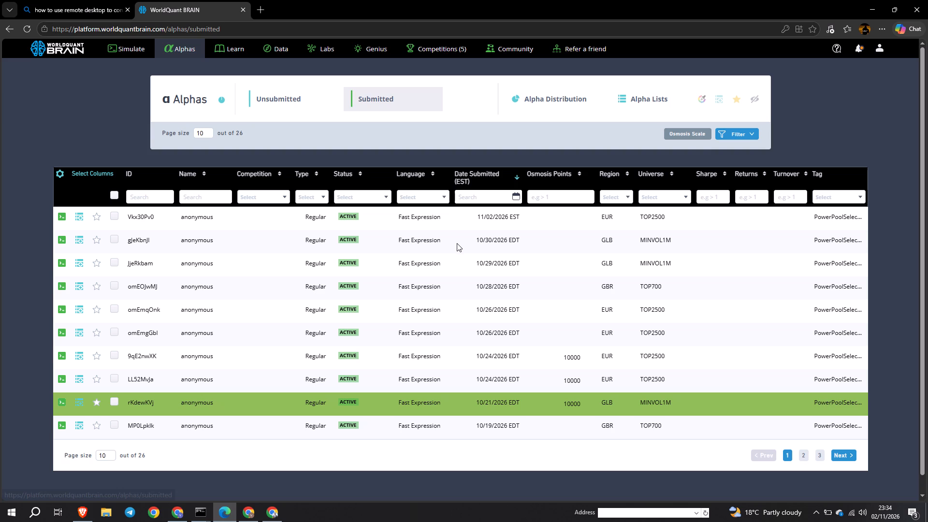
Set Osmosis Points to 10000 for the three Alphas submitted on 11/02, 10/30 and 10/29/2026.
left_click(565, 222)
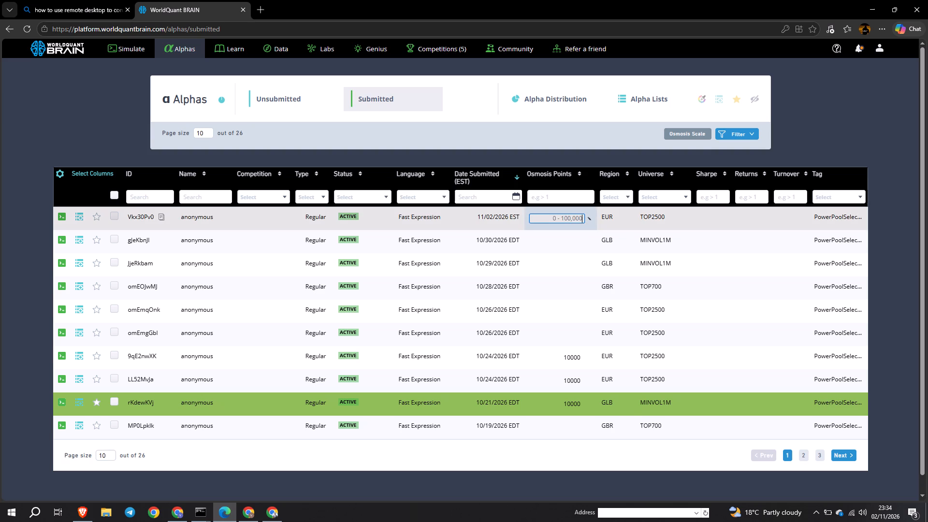
type("10000")
key("Return")
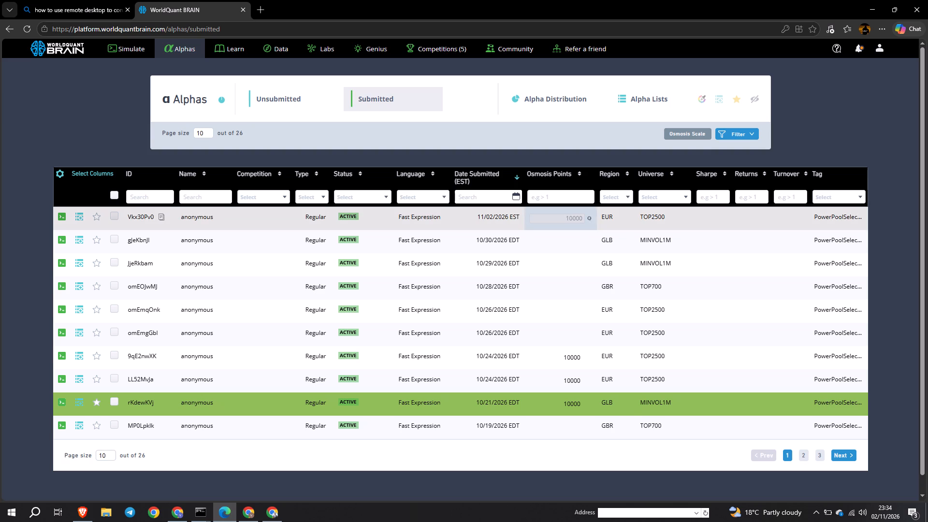
left_click(572, 246)
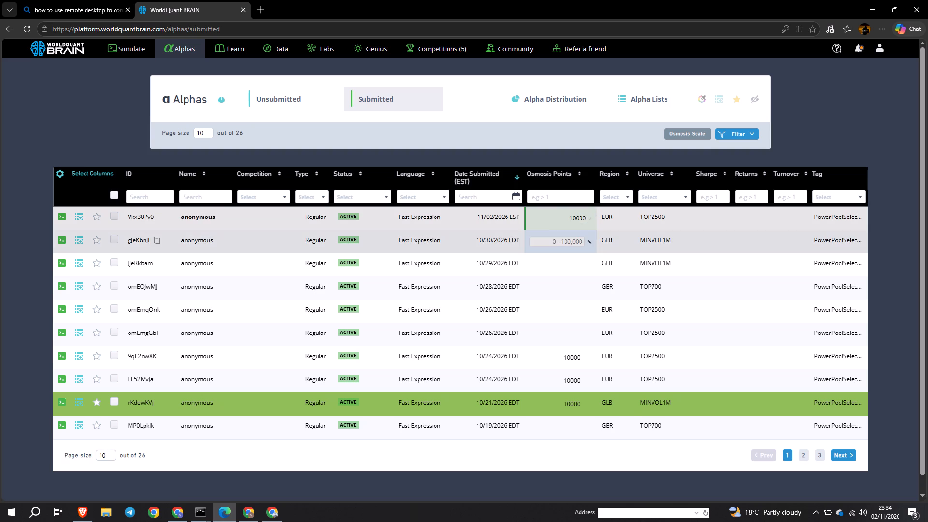
type("10000")
key("Return")
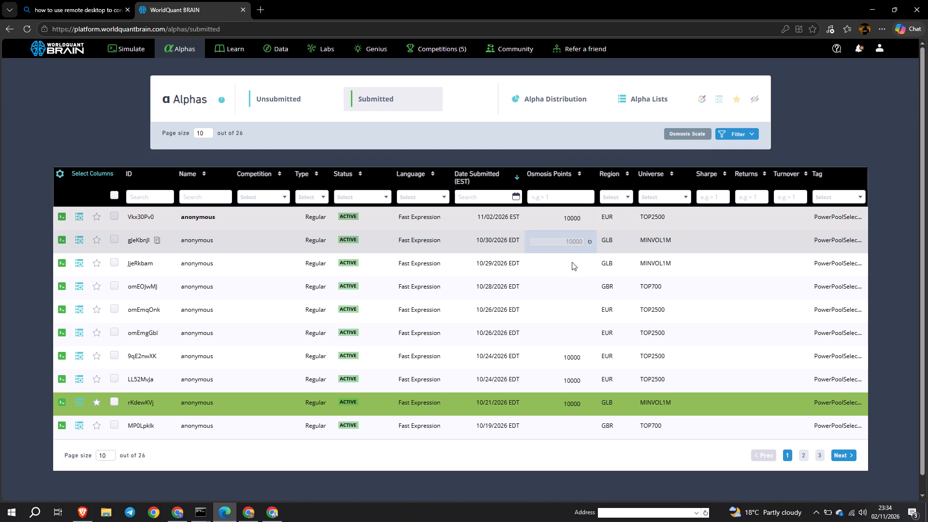
left_click(572, 262)
type("1000")
key("0")
key("Return")
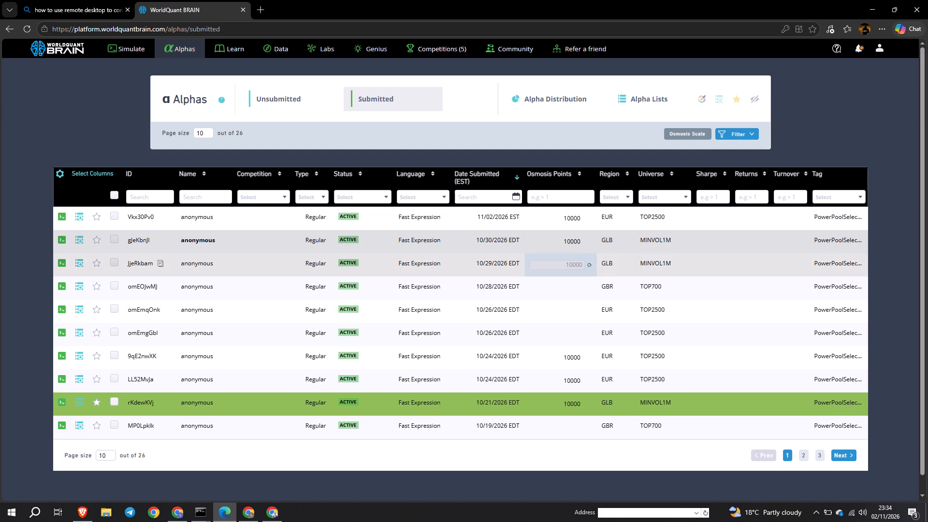
Set Osmosis Points to 10000 for the Alphas submitted on 10/28 and 10/19/2026 and for both submitted on 10/26/2026.
left_click(572, 292)
type("10000")
key("Return")
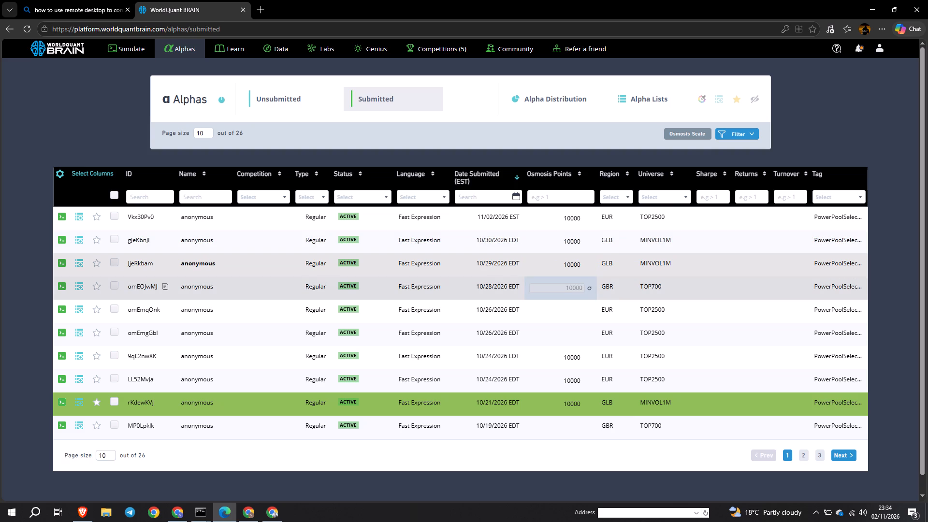
left_click(577, 310)
type("10000")
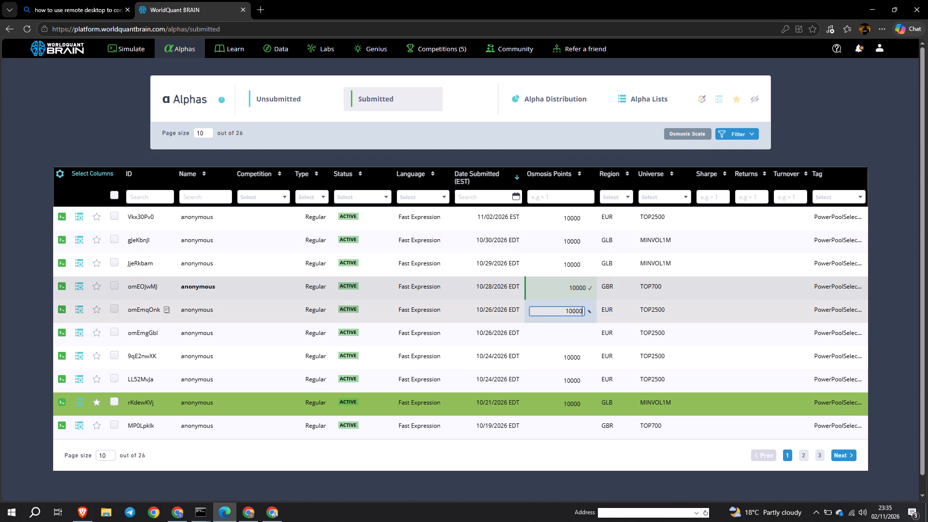
key("Return")
left_click(574, 332)
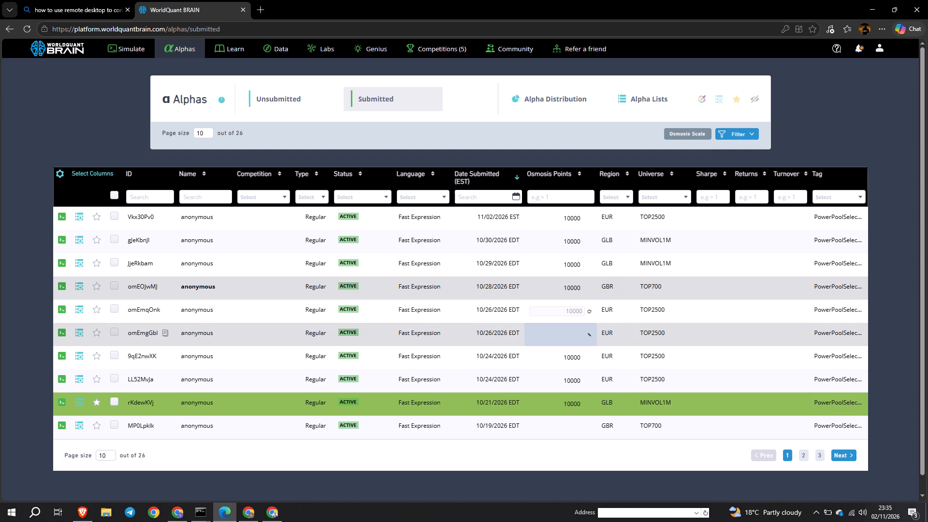
type("10000")
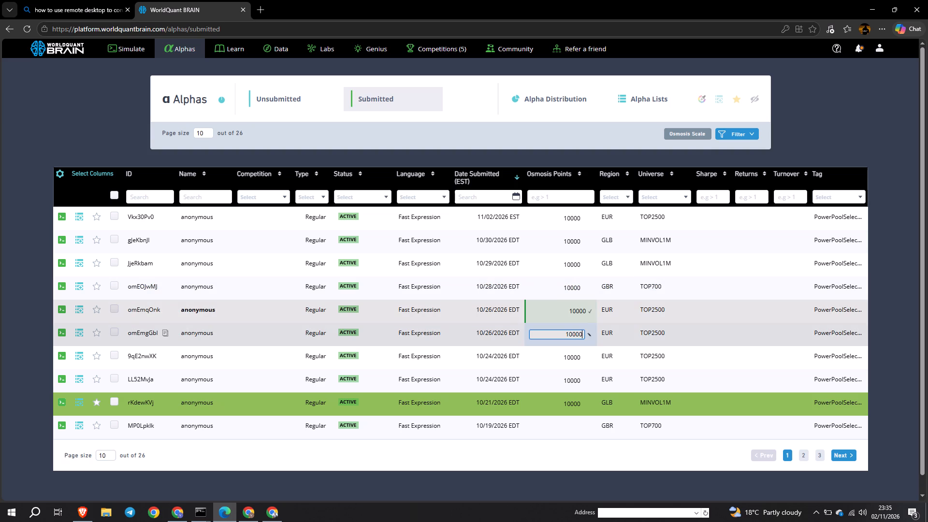
key("Return")
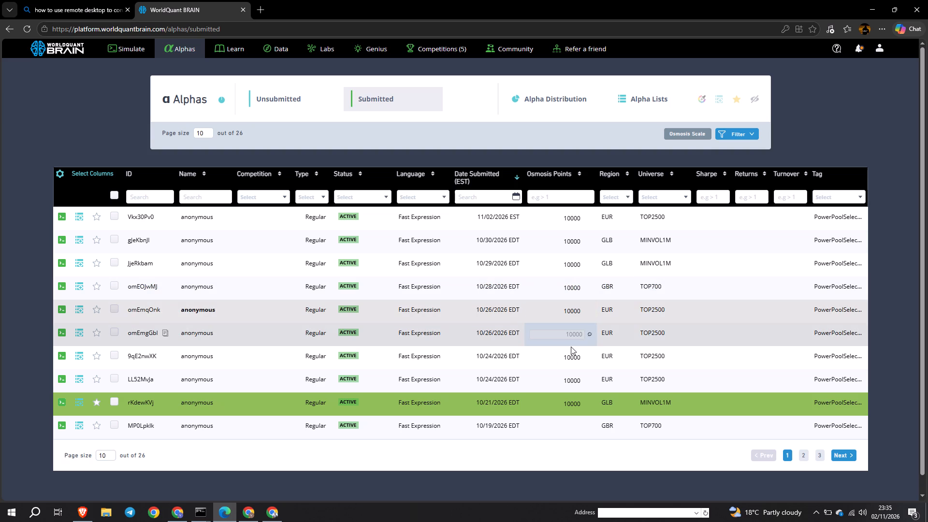
left_click(539, 429)
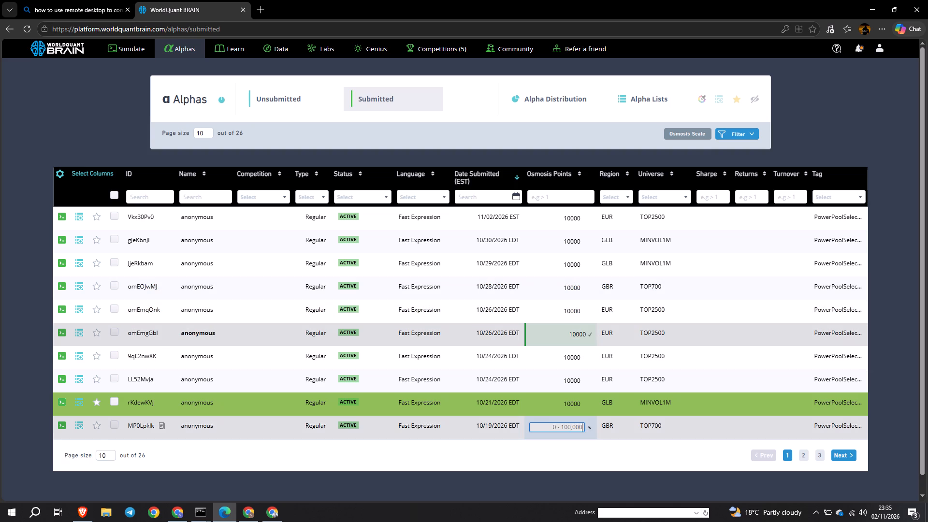
type("10000")
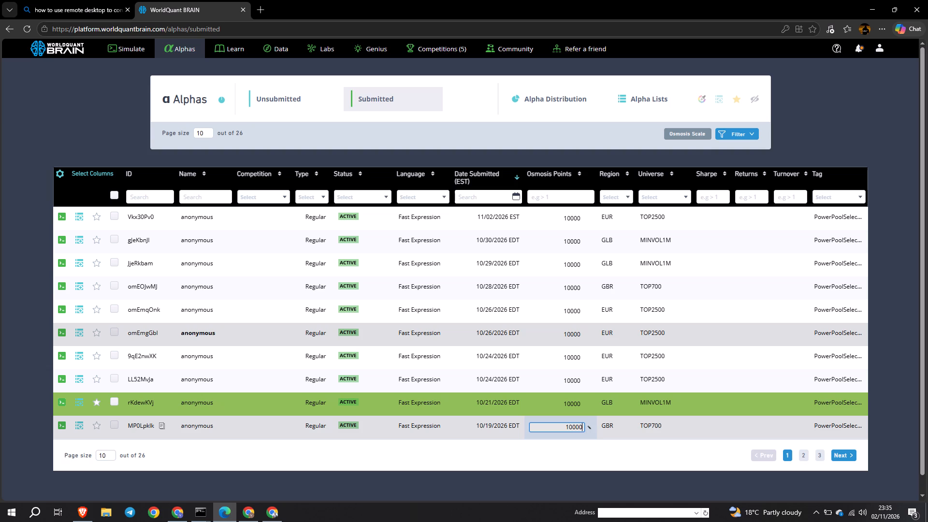
key("Return")
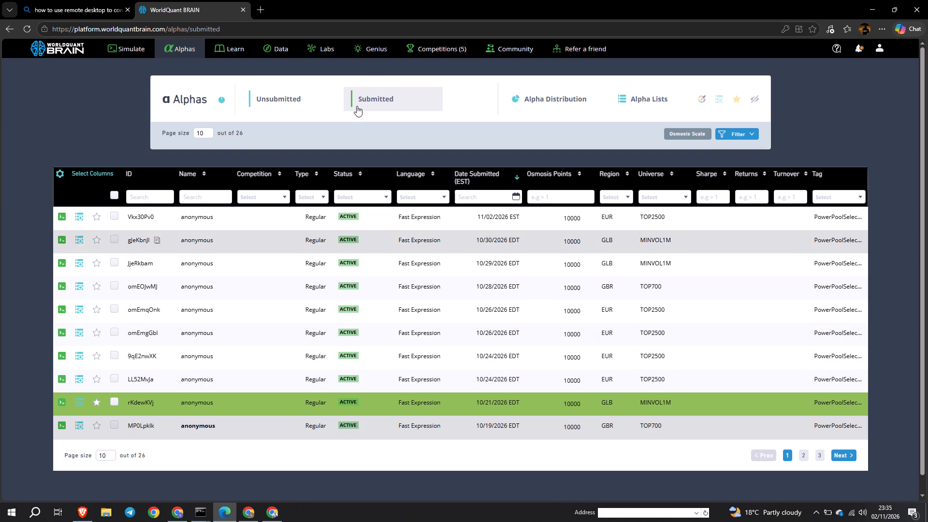
Open the Genius page and examine the eligibility criteria, tie breaker criteria and Osmosis Allocation by scope.
left_click(373, 56)
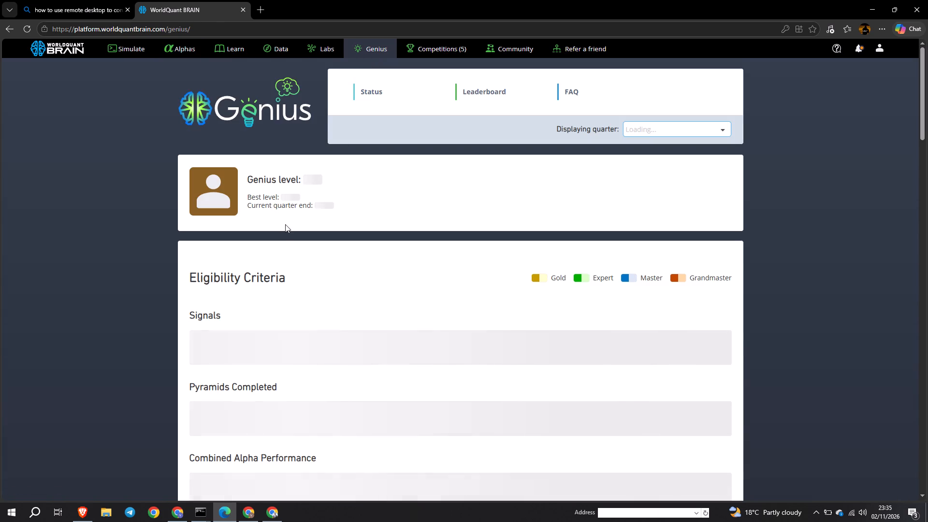
scroll(383, 286, "down", 3)
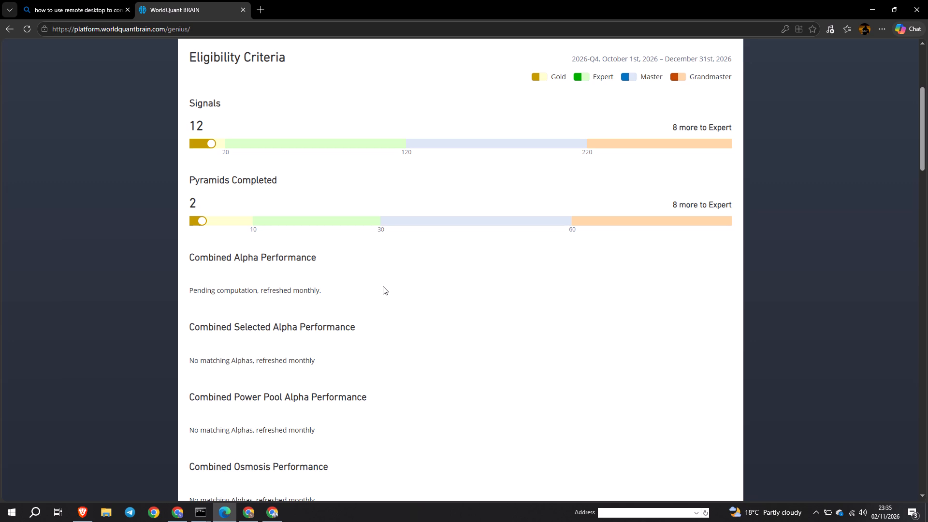
scroll(383, 286, "up", 2)
scroll(390, 253, "down", 4)
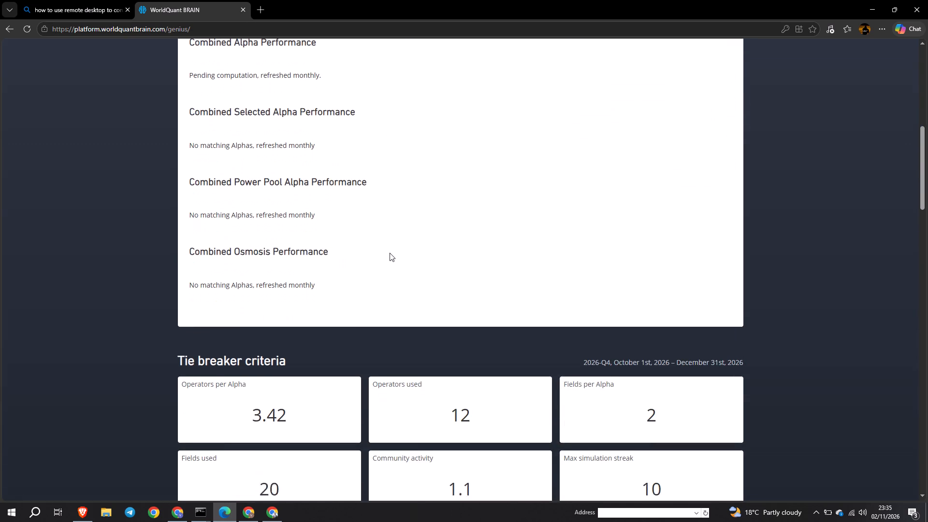
scroll(390, 253, "down", 8)
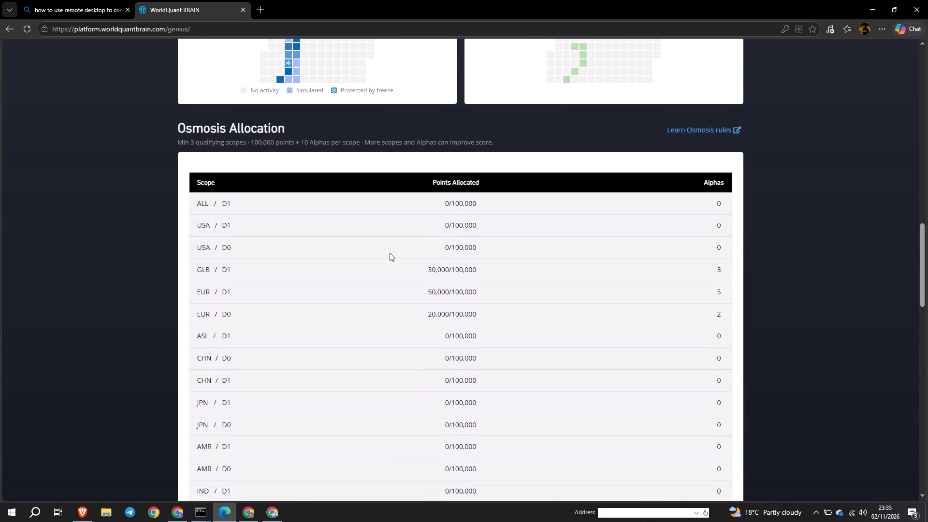
Examine the remaining scopes in the Osmosis Allocation table on the Genius page.
scroll(390, 253, "down", 2)
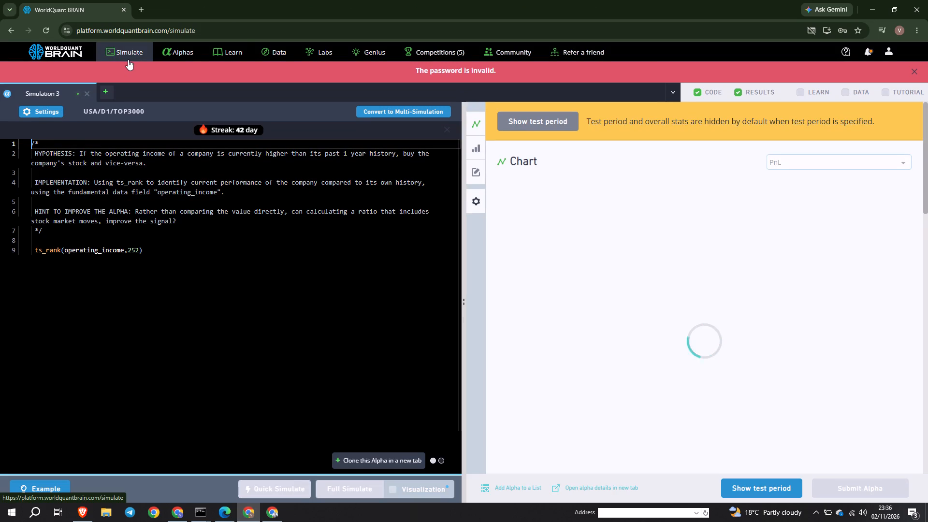
left_click(915, 70)
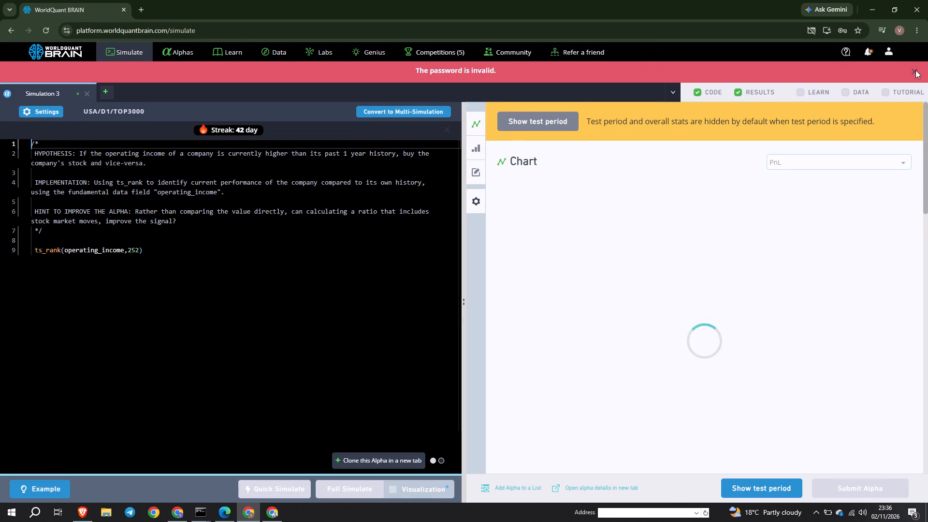
left_click(116, 70)
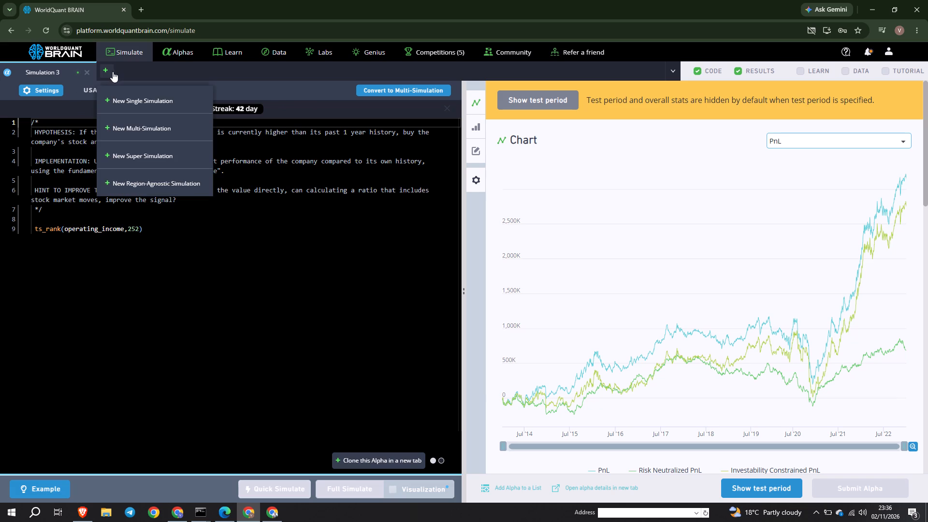
left_click(130, 89)
left_click(130, 93)
left_click(88, 72)
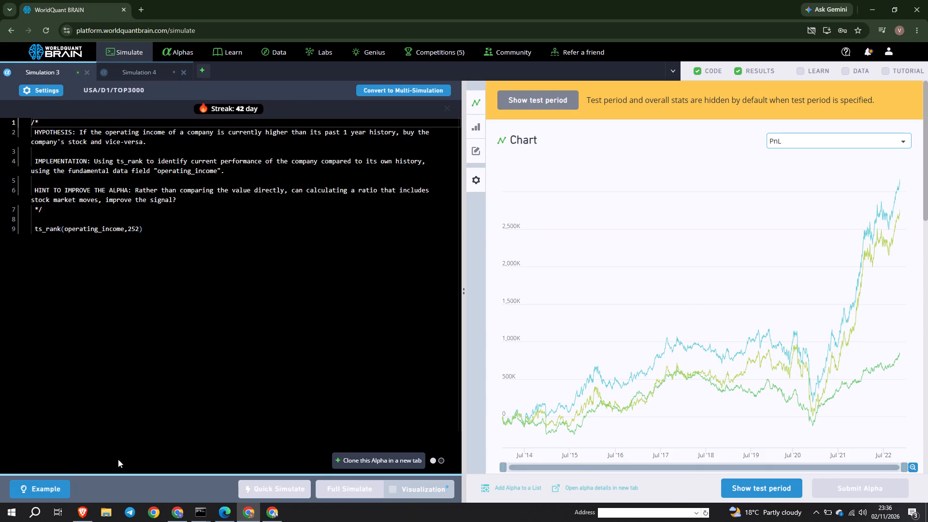
Switch to the WorldQuant BRAIN account in Brave and open the details of the SuperAlpha submitted on 11/02/2026.
left_click(82, 521)
left_click(185, 0)
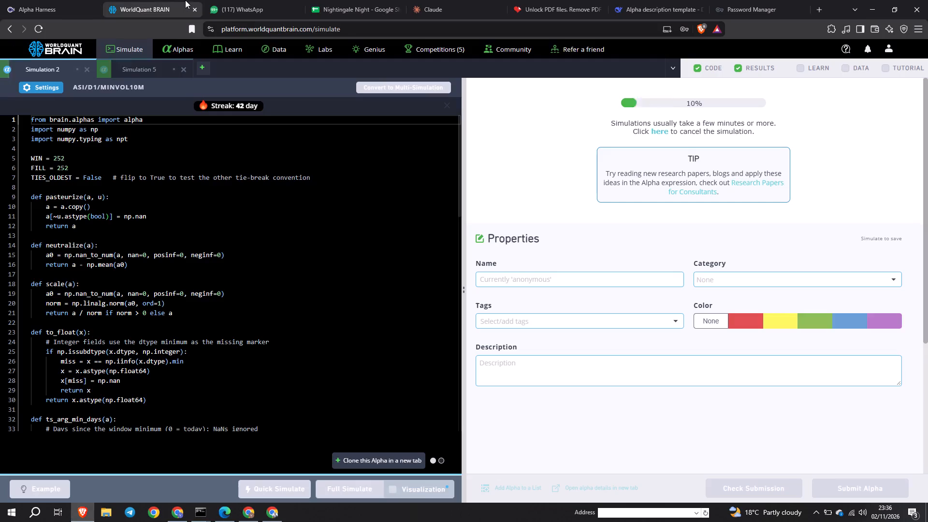
left_click(182, 45)
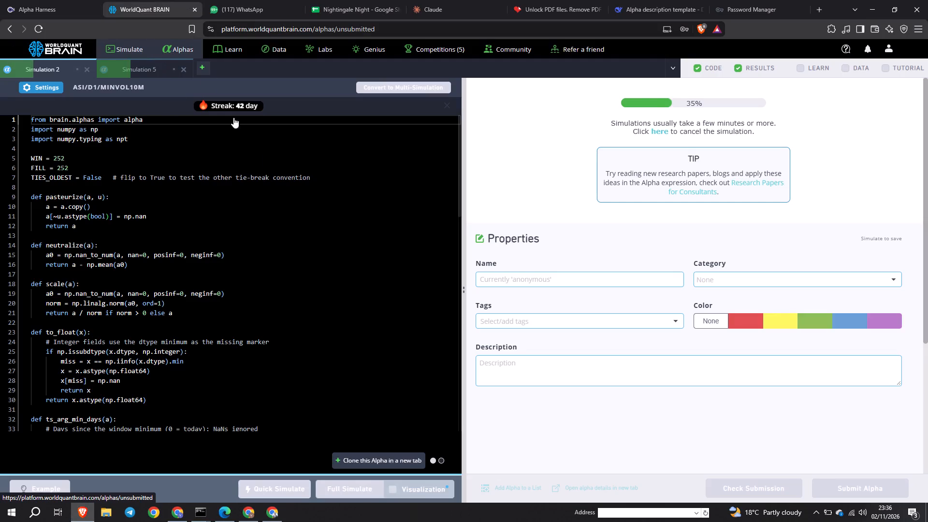
left_click(381, 106)
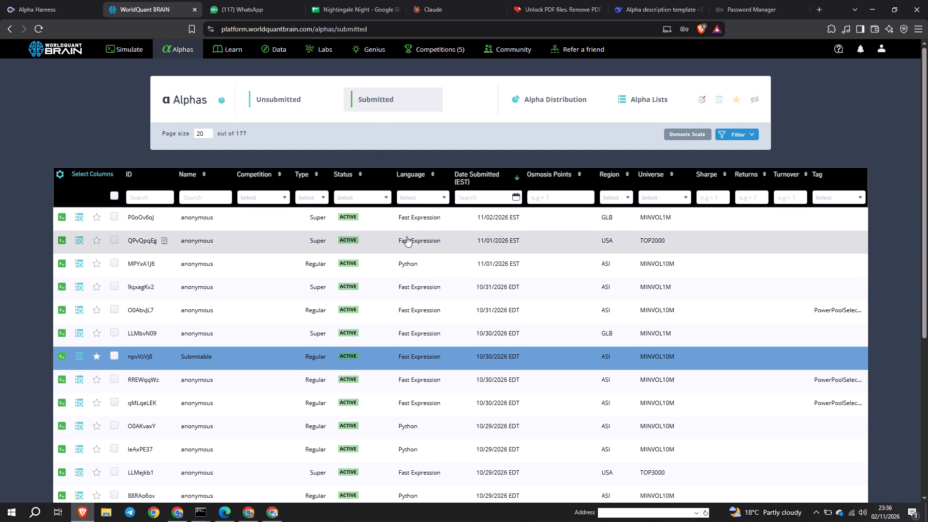
left_click(385, 224)
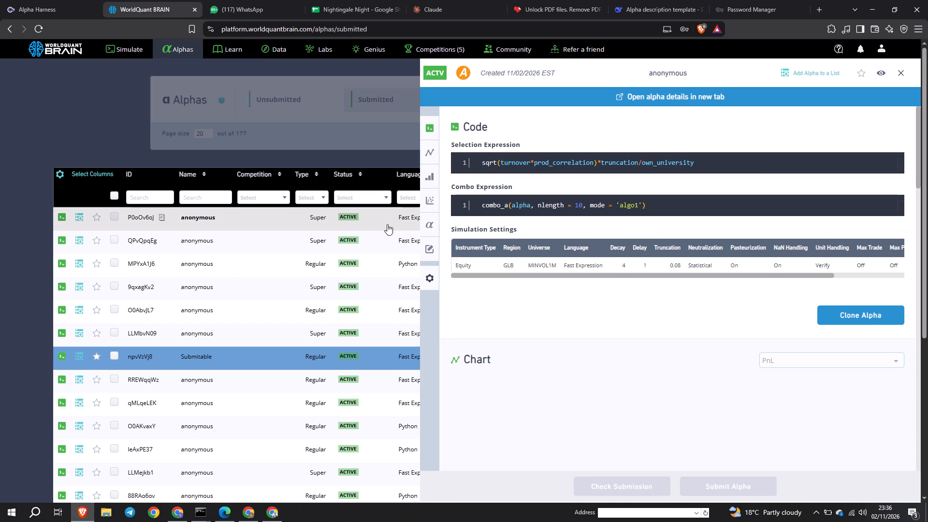
Copy the SuperAlpha's selection expression and its combo expression.
left_click(727, 164)
key("ctrl+a")
key("ctrl+c")
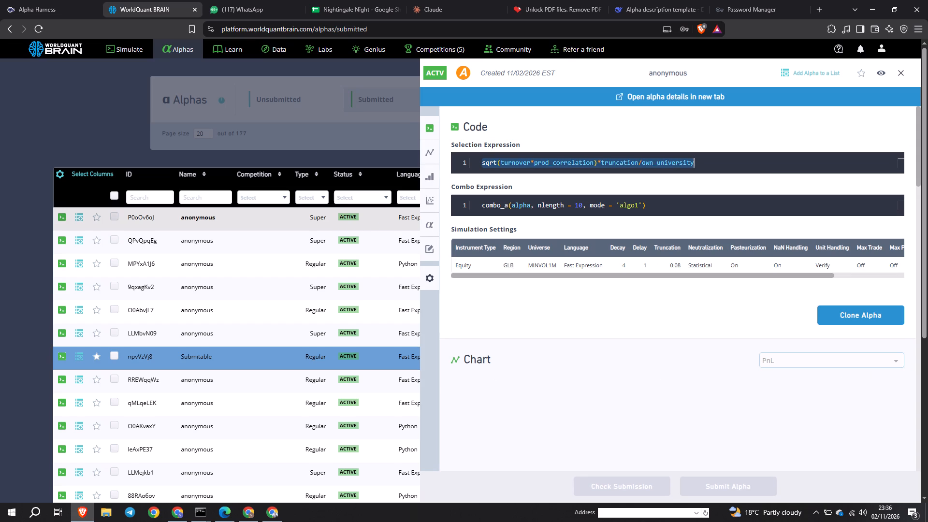
left_click(674, 218)
left_click(661, 209)
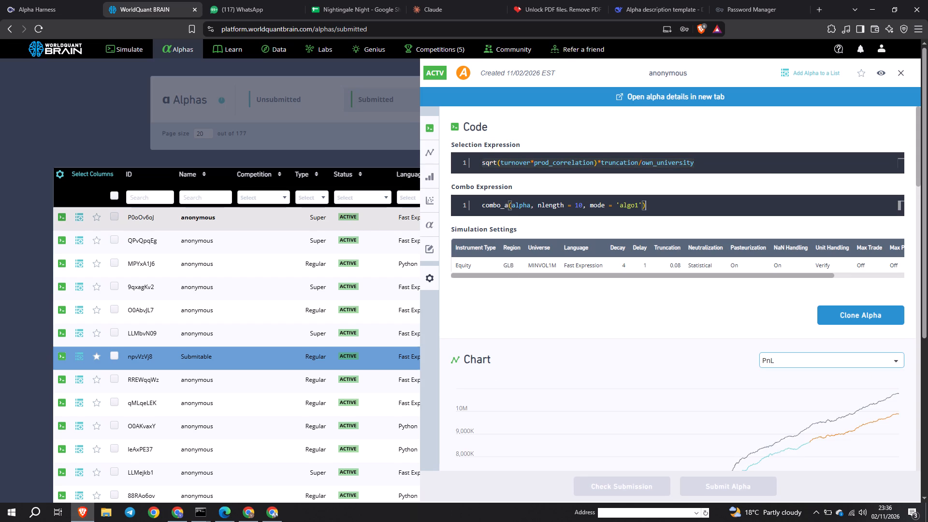
key("ctrl+a")
key("ctrl+c")
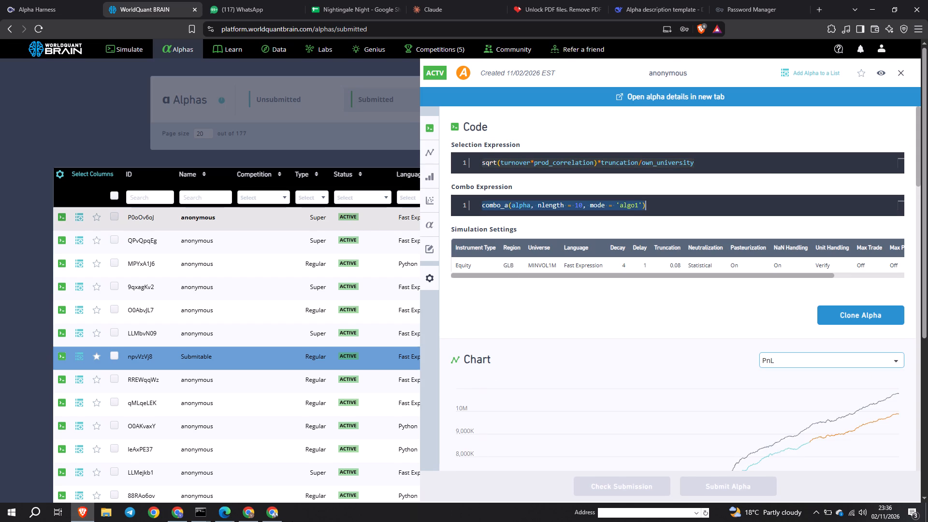
Switch to the Chrome account with the empty Simulation 2 and create a new super simulation.
left_click(275, 517)
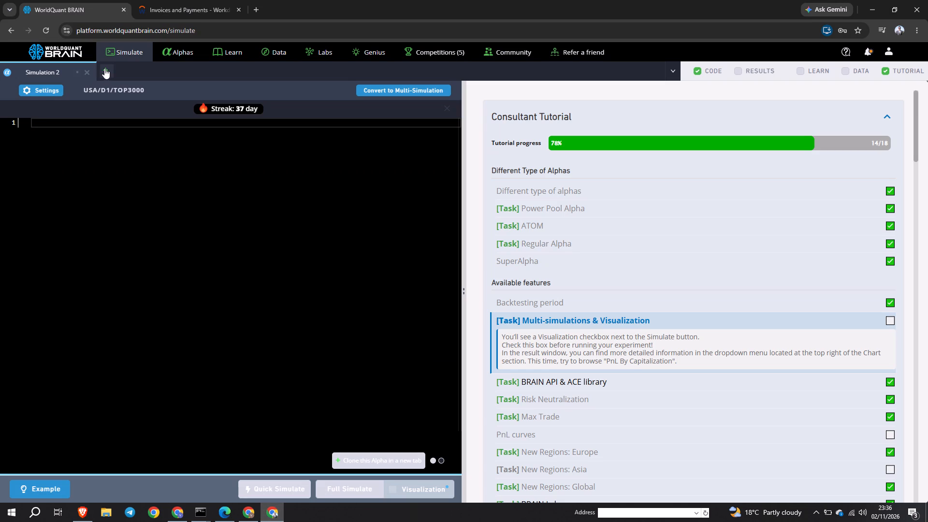
left_click(105, 70)
left_click(139, 156)
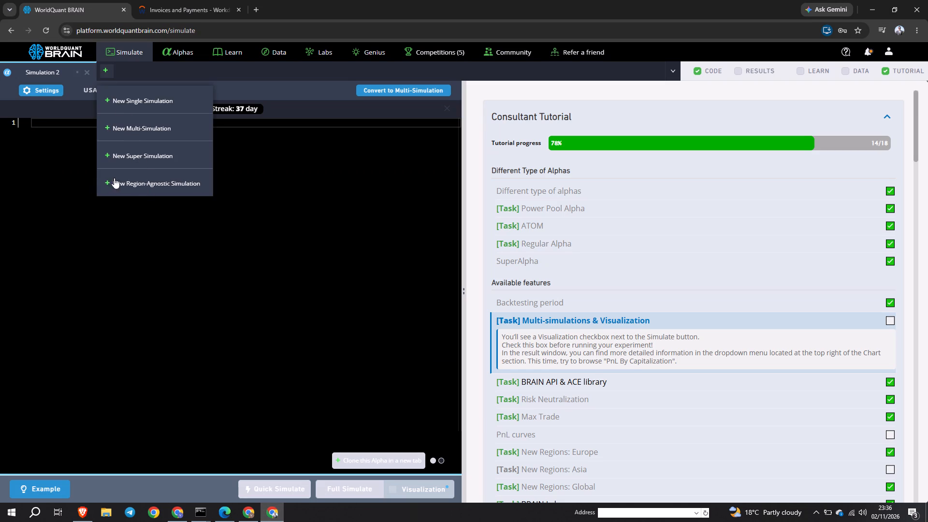
left_click(121, 156)
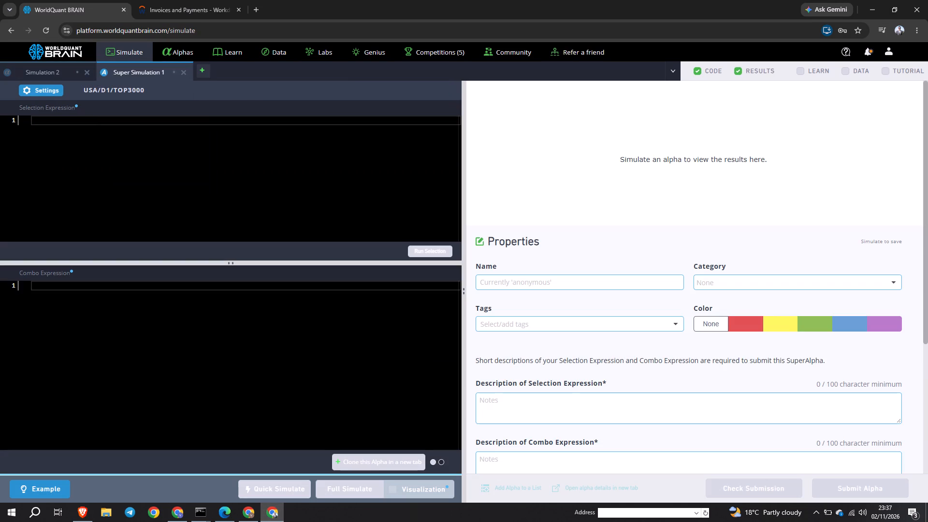
Copy sqrt(turnover*prod_correlation)*truncation/own_university from the SuperAlpha in Brave into the new super simulation's selection expression in Chrome.
left_click(118, 171)
key("super+v")
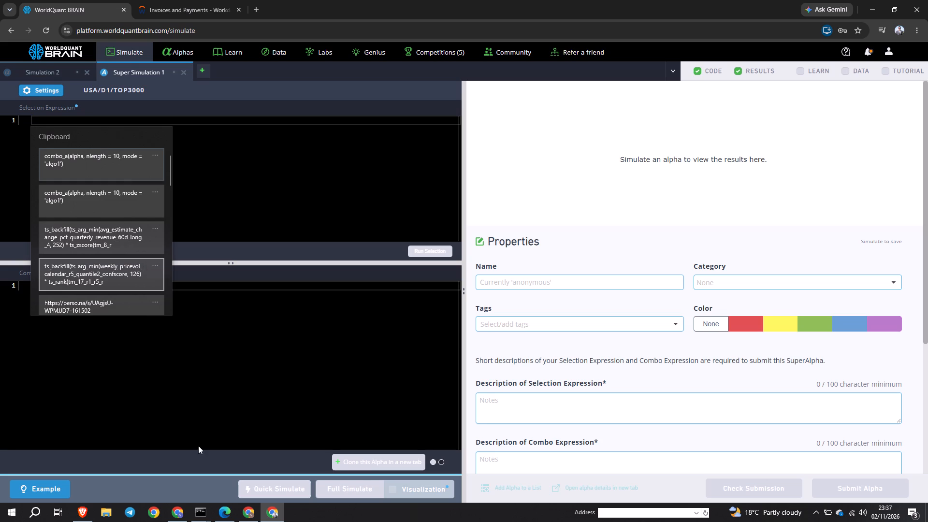
left_click(91, 515)
left_click(91, 514)
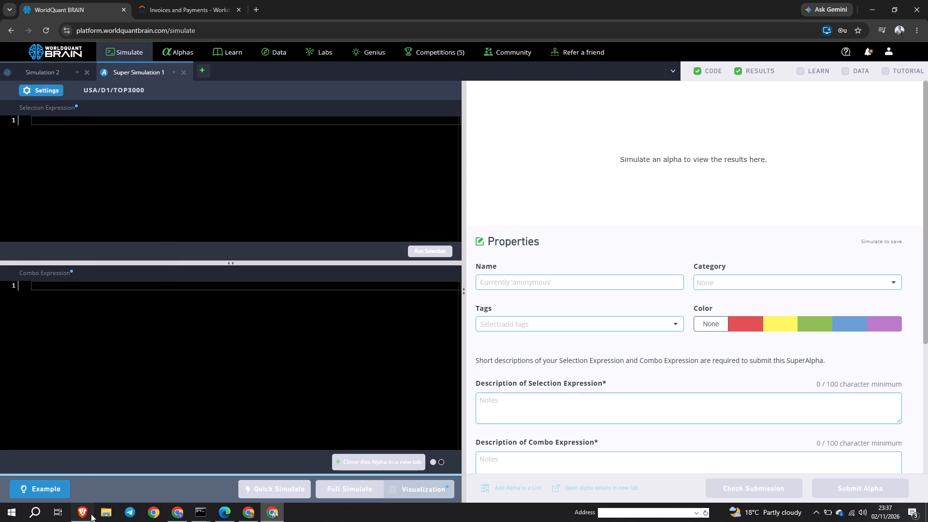
left_click(711, 170)
left_click(710, 161)
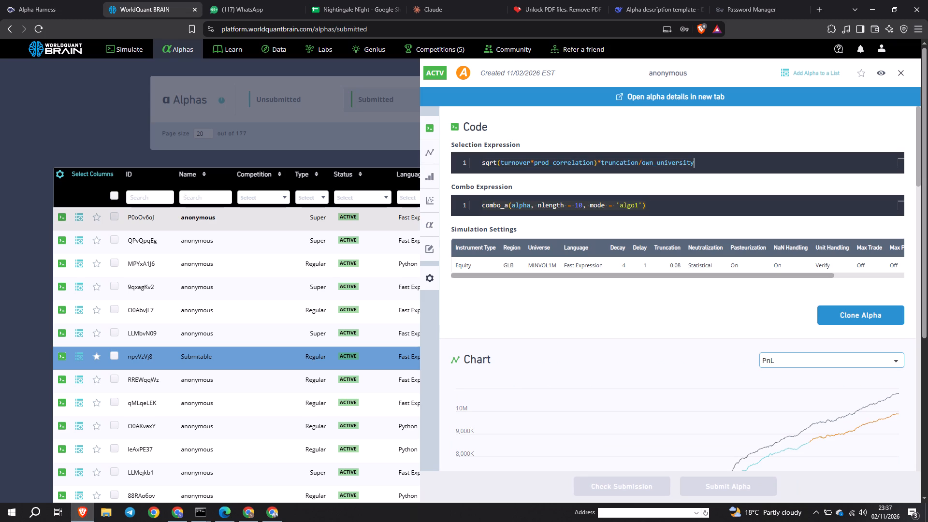
key("ctrl+a")
key("ctrl+c")
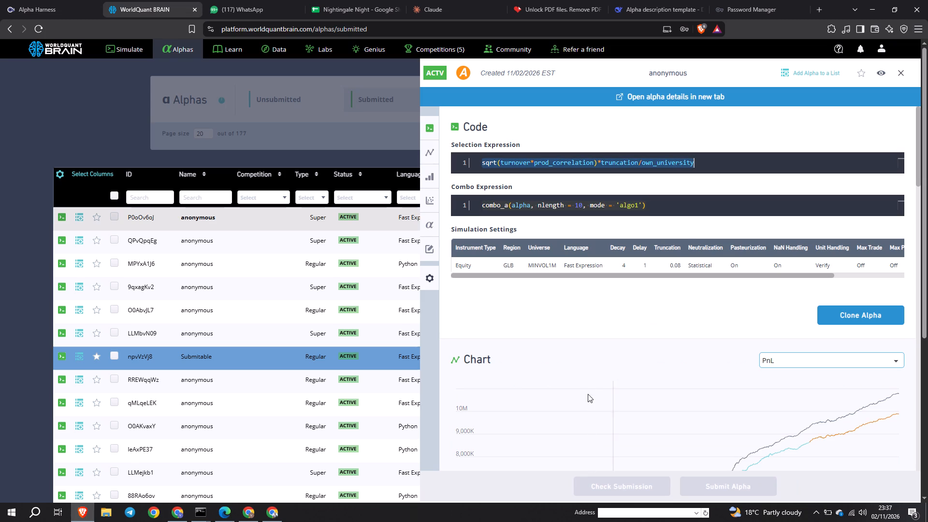
scroll(647, 262, "left", 6)
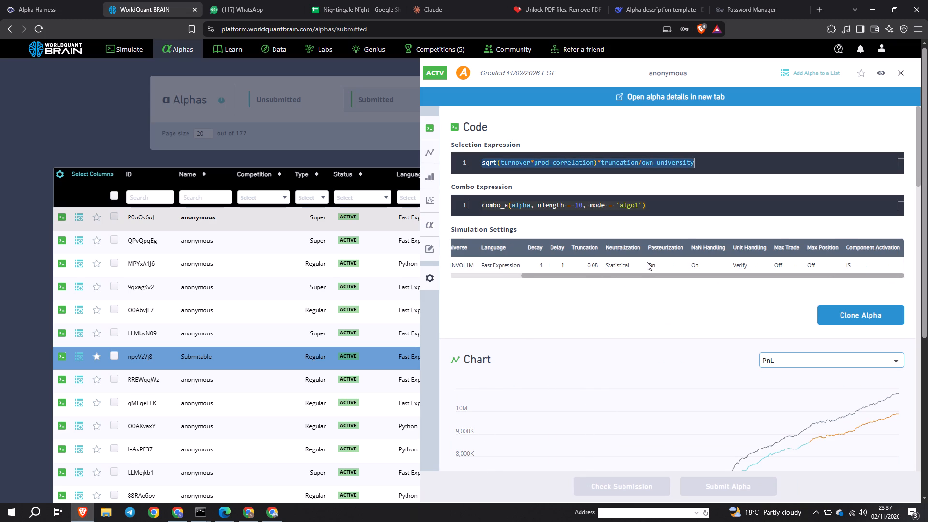
left_click(270, 516)
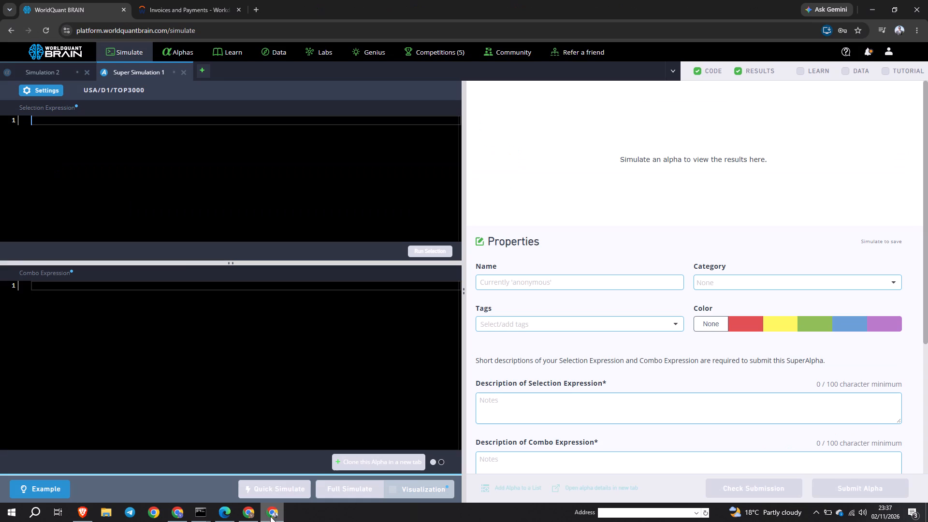
key("ctrl+v")
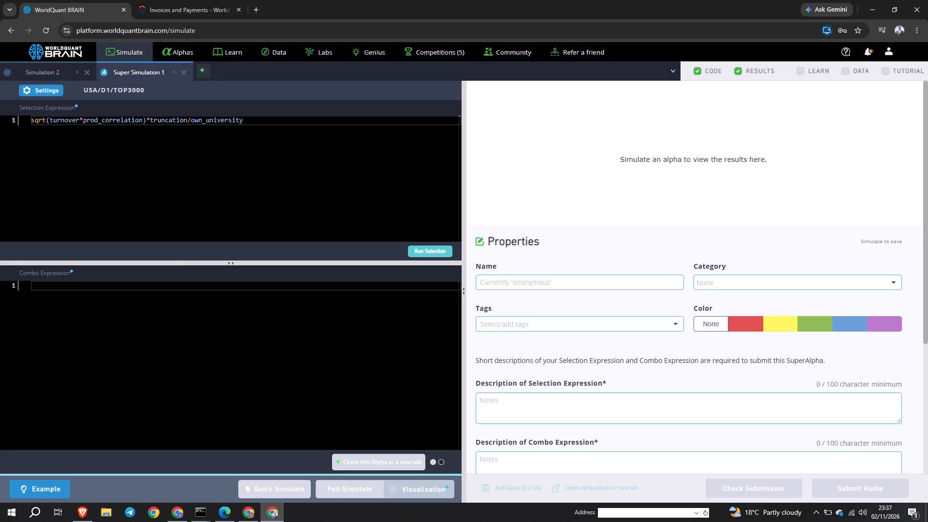
Paste combo_a(alpha, nlength = 10, mode = 'algo1') as the super simulation's combo expression.
left_click(103, 304)
key("super+v")
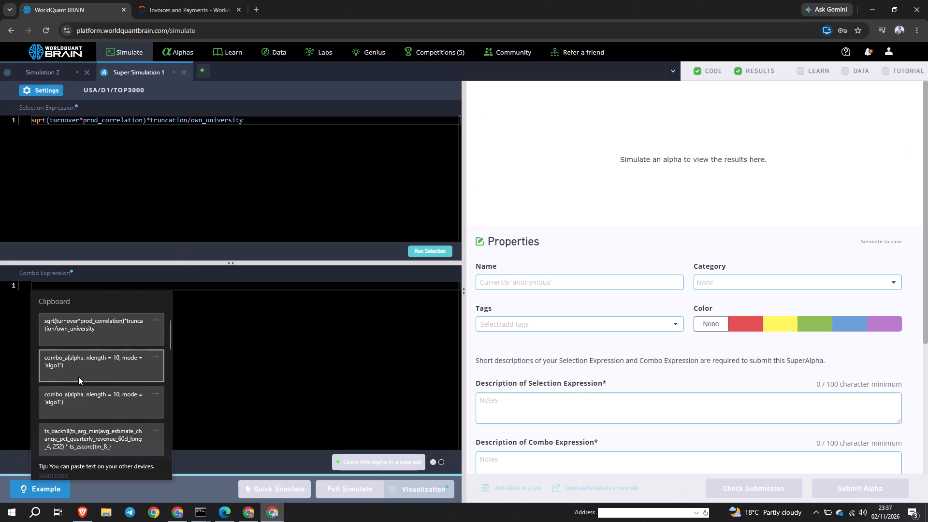
left_click(78, 377)
key("ctrl+v")
In the super simulation's settings, set the region to GLB, the universe to MINVOL1M and the selection limit to 14.
left_click(47, 96)
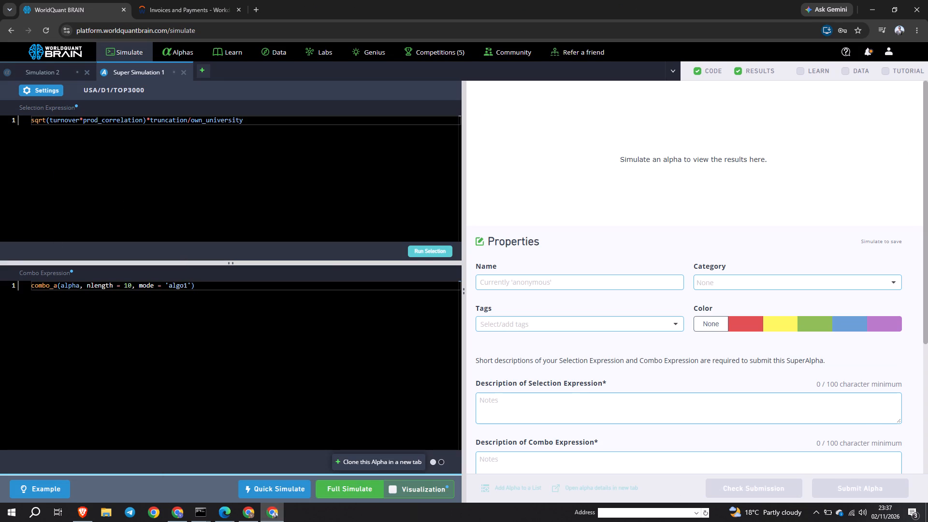
left_click(33, 85)
left_click(37, 201)
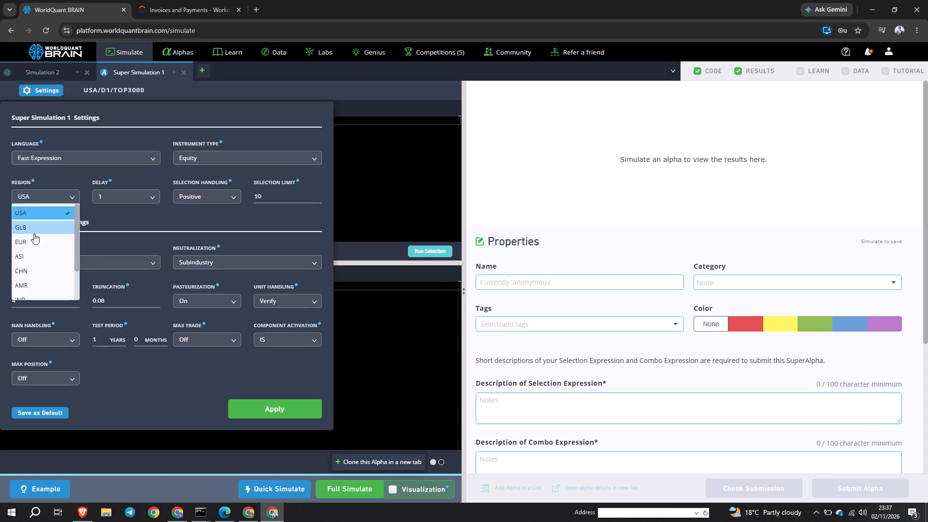
left_click(36, 231)
left_click(59, 264)
left_click(64, 290)
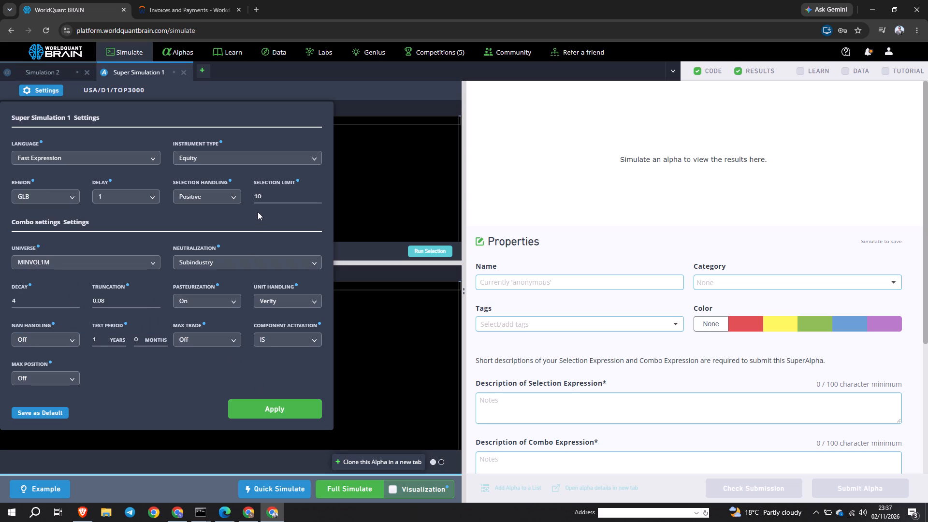
left_click(280, 200)
key("BackSpace")
key("4")
Check the submitted SuperAlpha's settings in Brave, then set NaN handling to On and the test period to 2 years in Chrome.
left_click(86, 514)
scroll(643, 241, "left", 5)
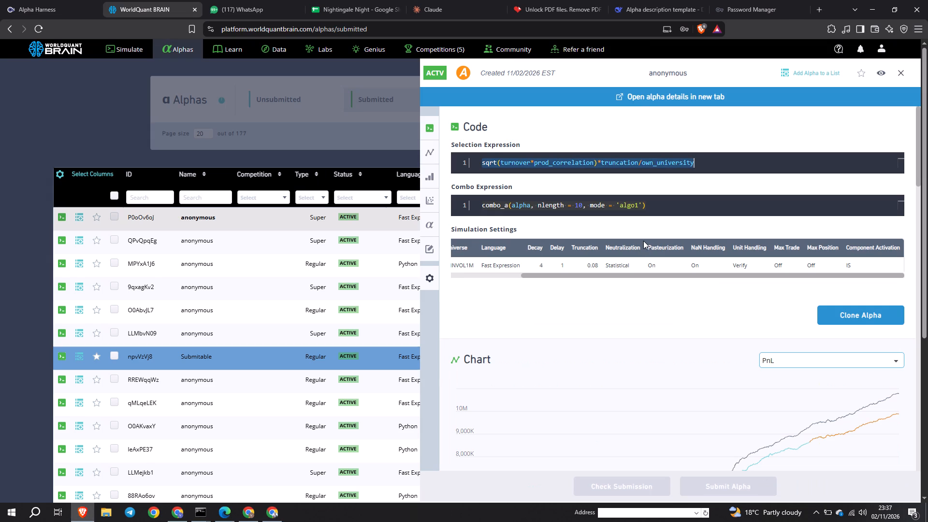
scroll(657, 259, "left", 4)
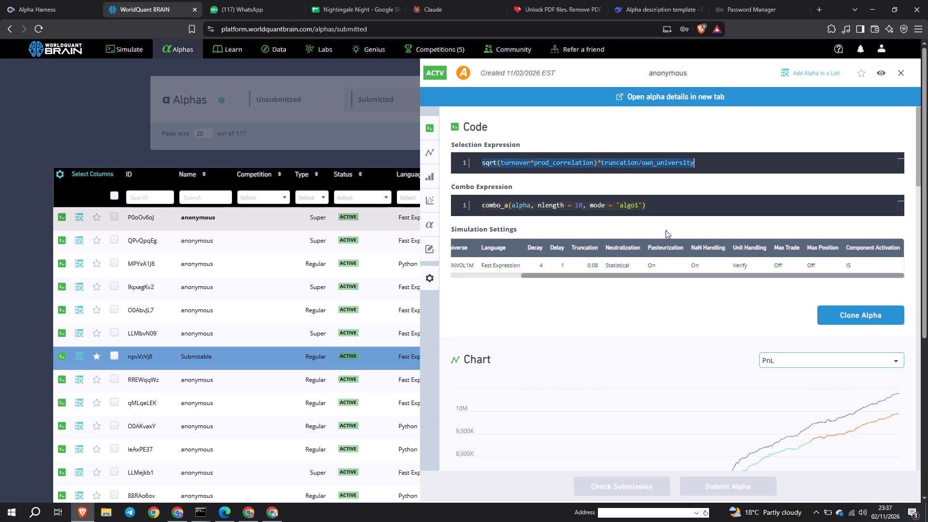
scroll(641, 264, "right", 3)
scroll(641, 264, "left", 2)
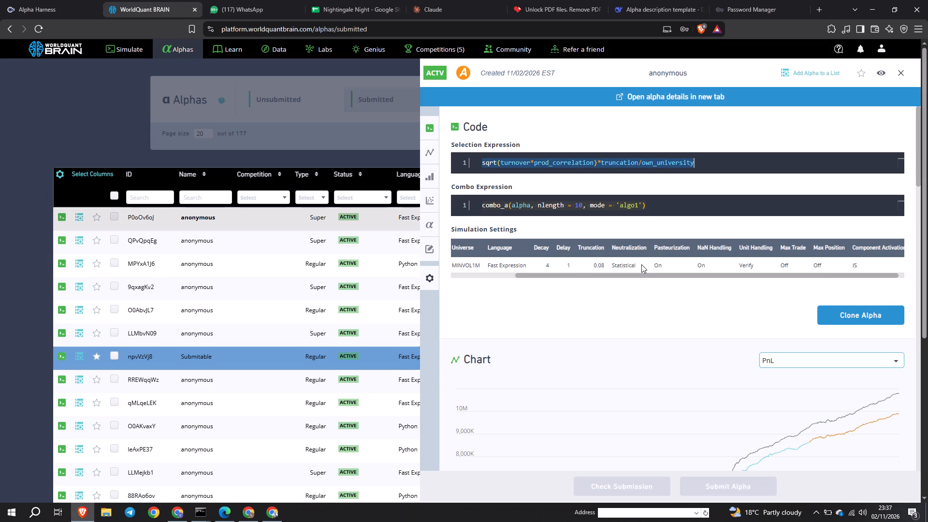
left_click(277, 516)
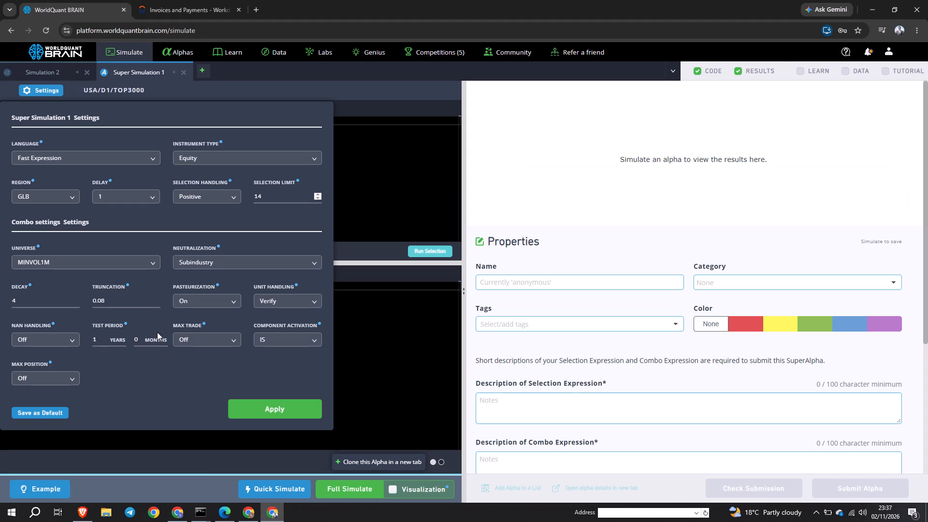
left_click(63, 342)
left_click(49, 354)
left_click(100, 339)
key("BackSpace")
key("2")
Switch to Brave and clone the SuperAlpha submitted on 11/02/2026 into a new super simulation.
left_click(88, 521)
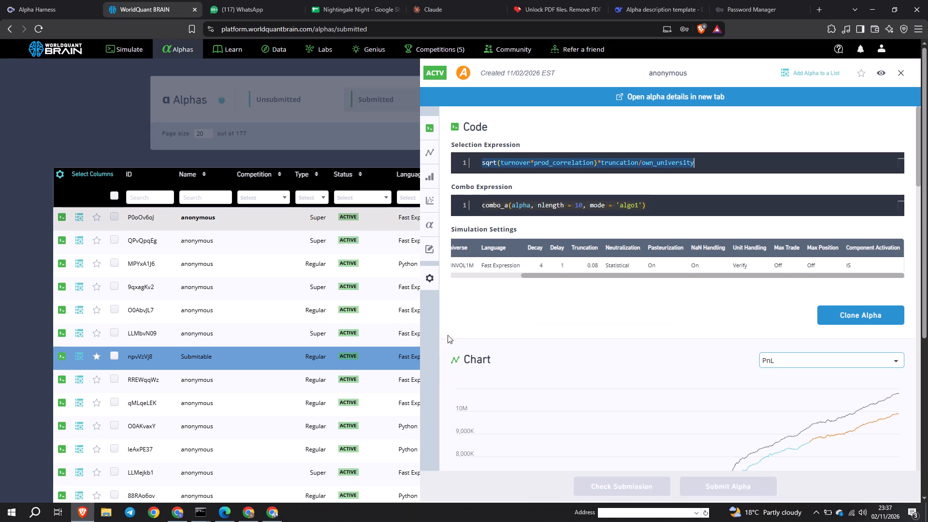
left_click(826, 328)
left_click(841, 319)
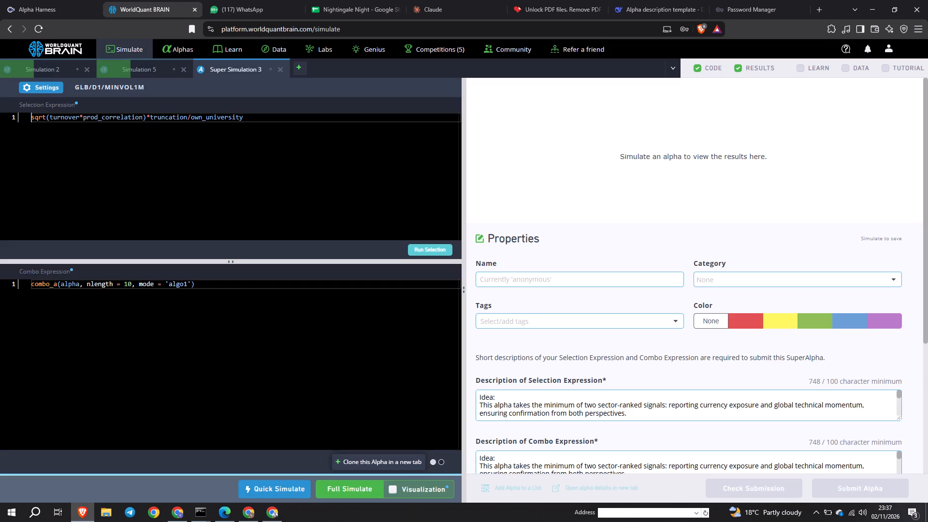
Check the cloned SuperAlpha's settings in Brave, then apply the GLB/MINVOL1M settings in Chrome and run the full super simulation.
left_click(53, 87)
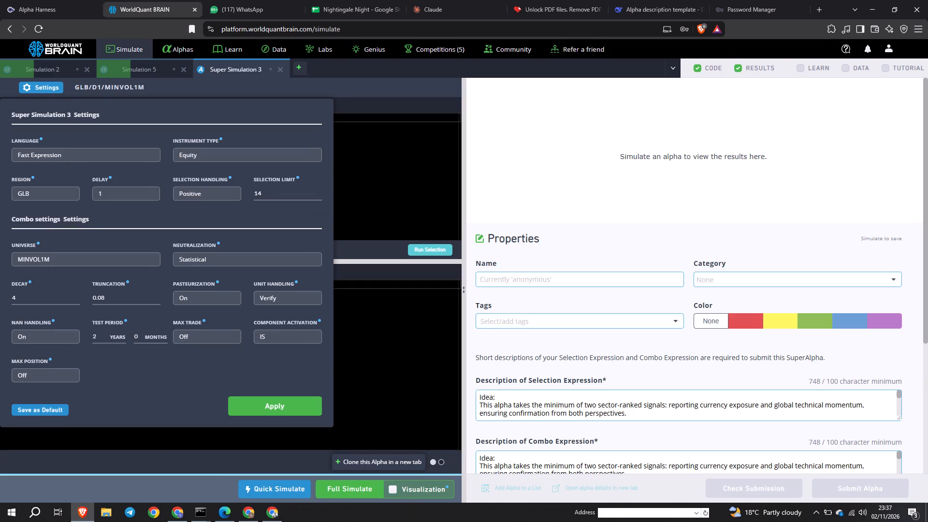
left_click(284, 518)
left_click(246, 421)
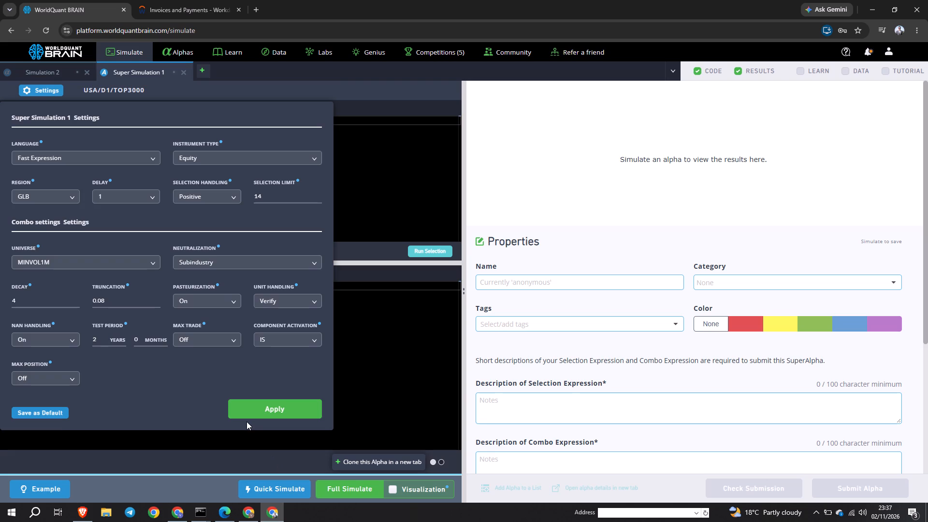
left_click(243, 409)
left_click(338, 493)
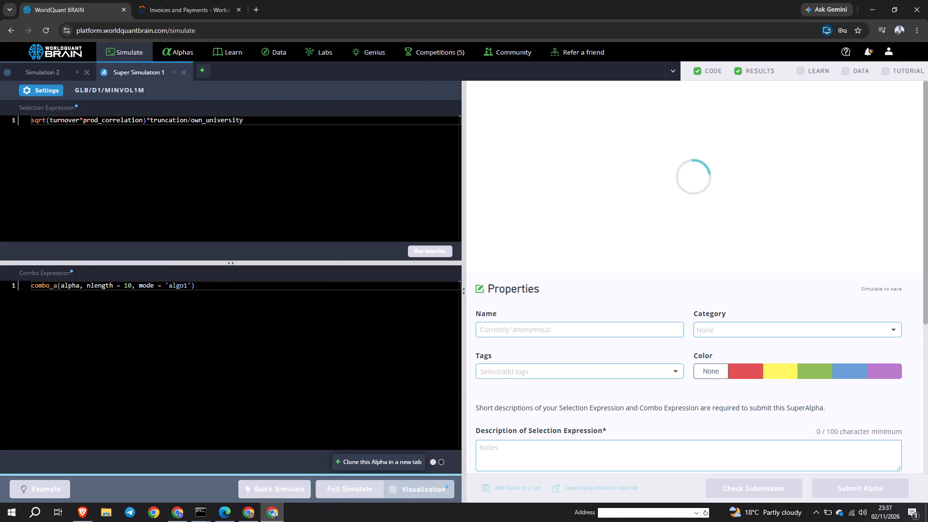
Switch to the Chrome window of the account with Simulations 3 and 4, close Simulation 3 and create a new super simulation.
left_click(245, 508)
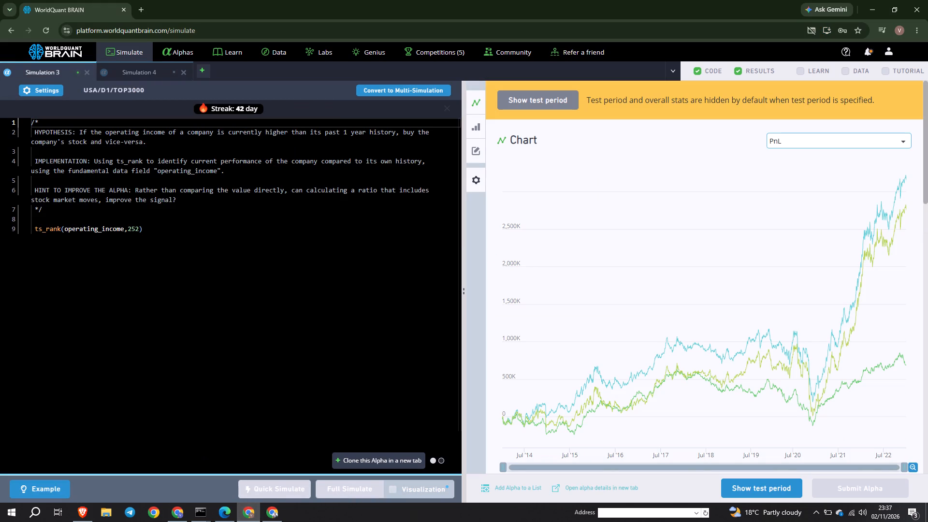
left_click(87, 75)
left_click(107, 75)
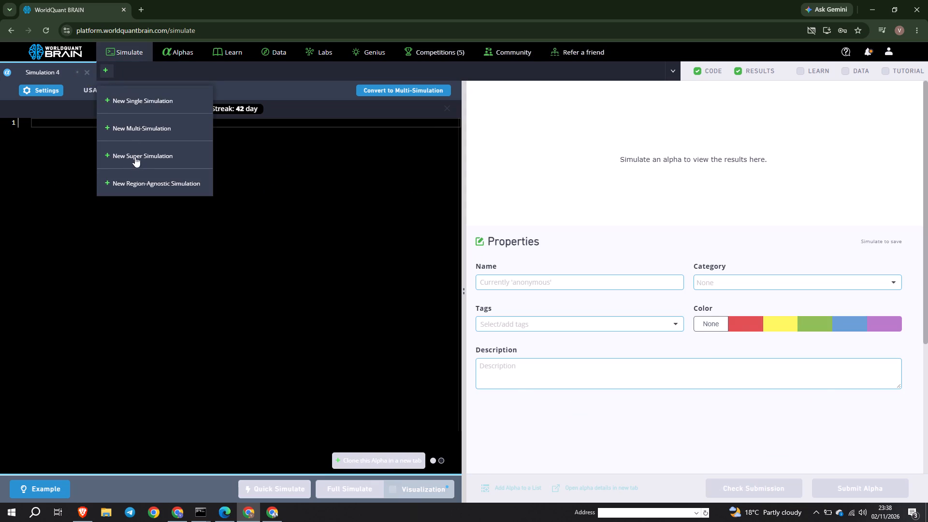
left_click(133, 161)
Paste sqrt(turnover*prod_correlation)*truncation/own_university as the selection expression and combo_a(alpha, nlength = 10, mode = 'algo1') as the combo expression.
key("super+v")
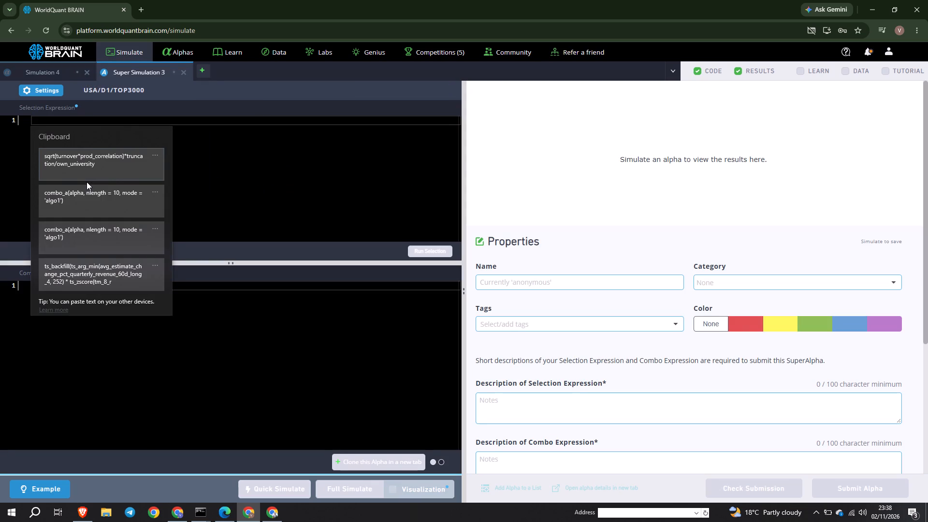
left_click(84, 162)
key("ctrl+v")
left_click(96, 336)
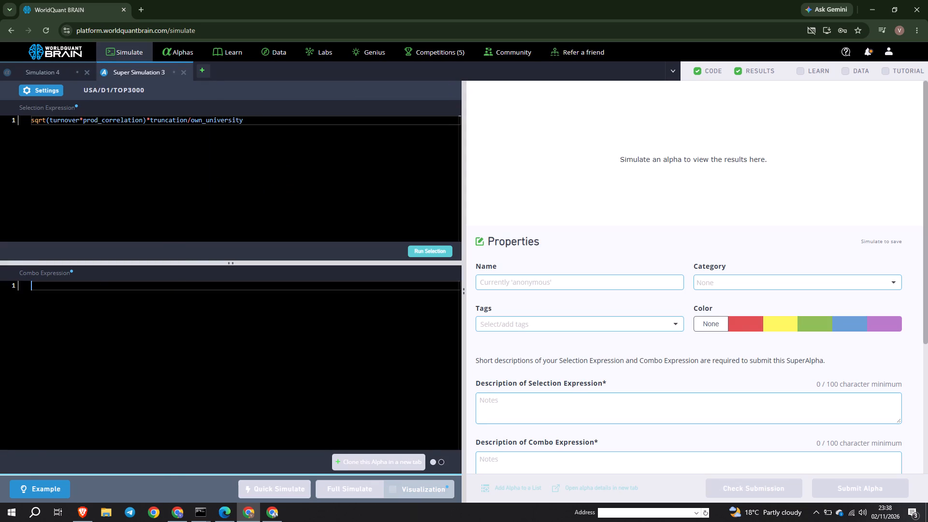
key("super+v")
left_click(85, 369)
key("ctrl+v")
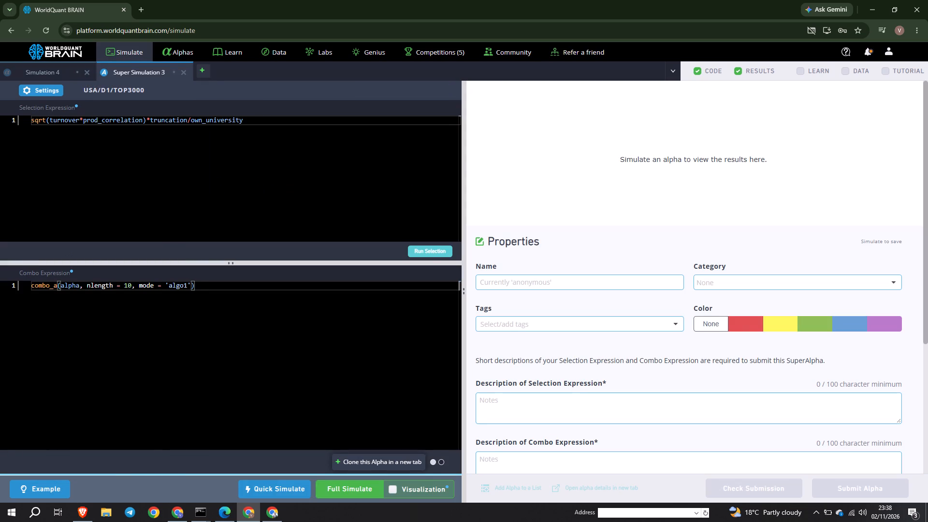
In the super simulation's settings, set region GLB, selection limit 14, universe MINVOL1M and neutralization Statistical.
left_click(53, 97)
left_click(44, 91)
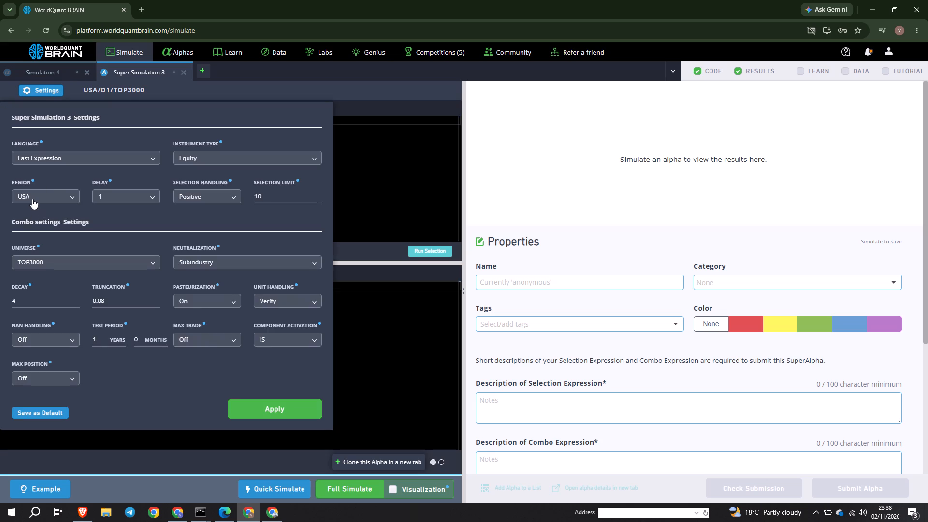
left_click(34, 197)
left_click(37, 225)
left_click(275, 194)
key("BackSpace")
key("4")
left_click(95, 265)
left_click(71, 294)
left_click(237, 257)
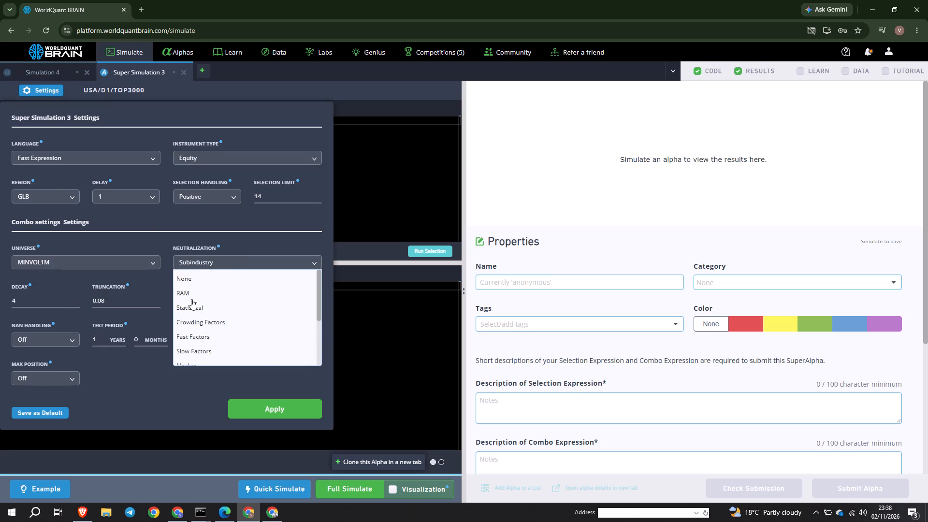
left_click(189, 302)
left_click(197, 332)
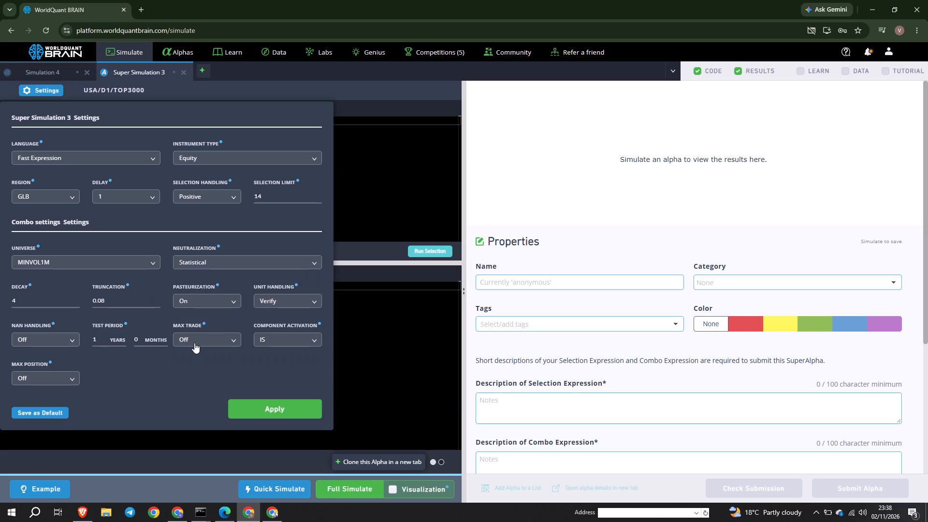
Set NaN handling to On and the test period to 2 years, apply the settings and run the full super simulation.
left_click(48, 334)
left_click(43, 354)
left_click(101, 338)
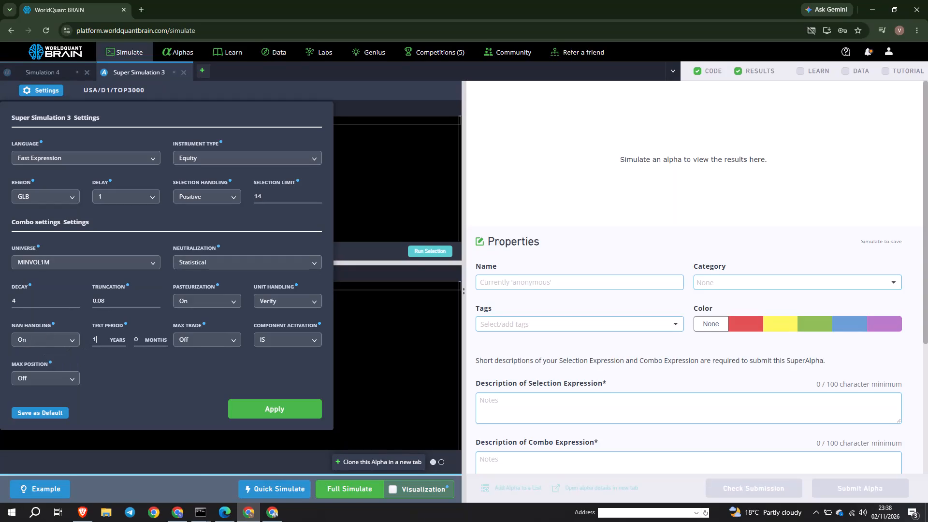
key("BackSpace")
key("2")
left_click(257, 406)
left_click(339, 494)
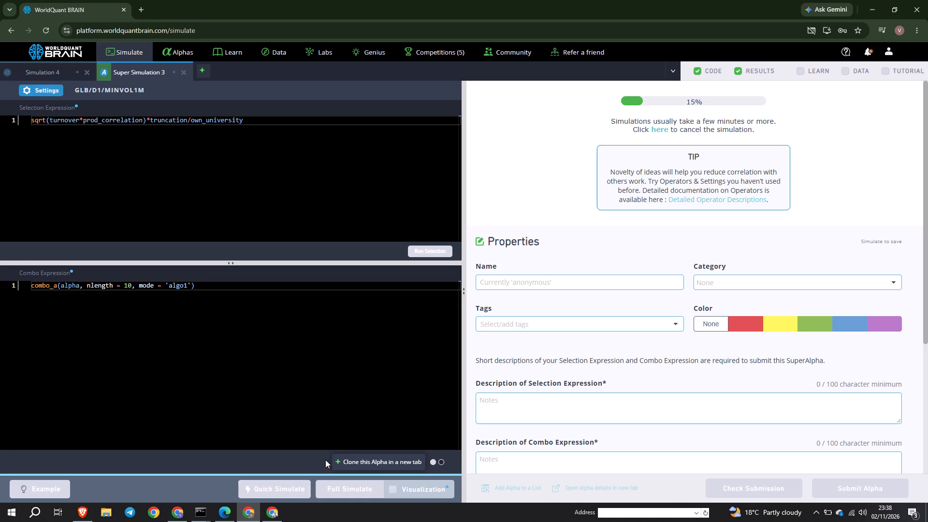
Switch to Edge, review the warnings in the EUR/D1/TOP2500 Alpha's IS testing status and submit the Alpha.
left_click(232, 517)
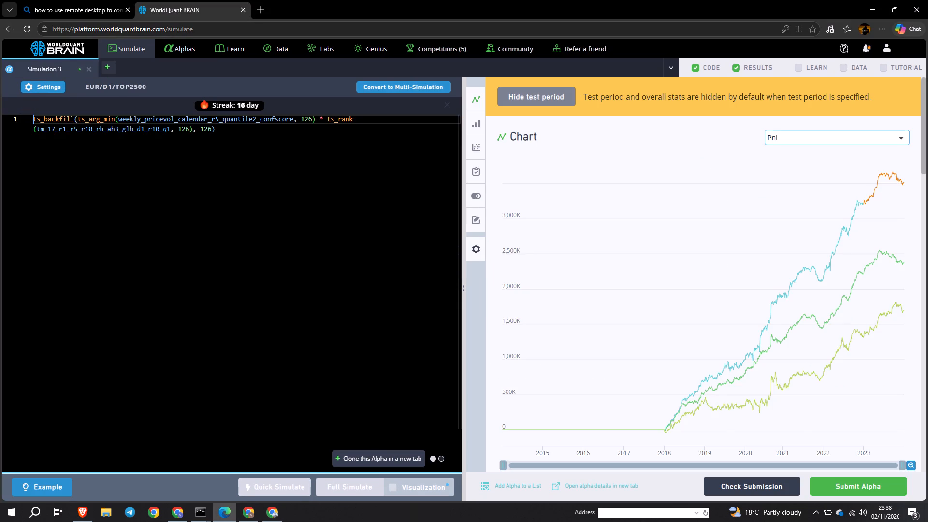
scroll(685, 350, "down", 5)
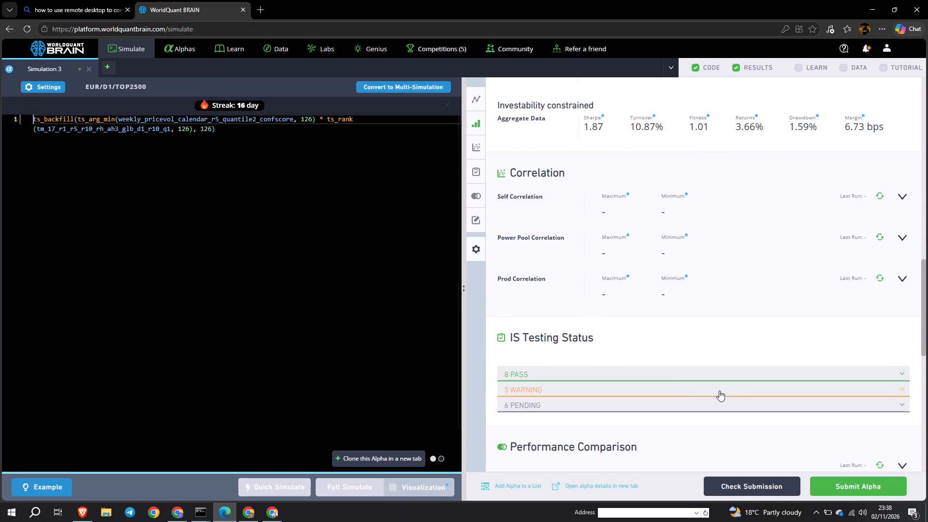
left_click(719, 391)
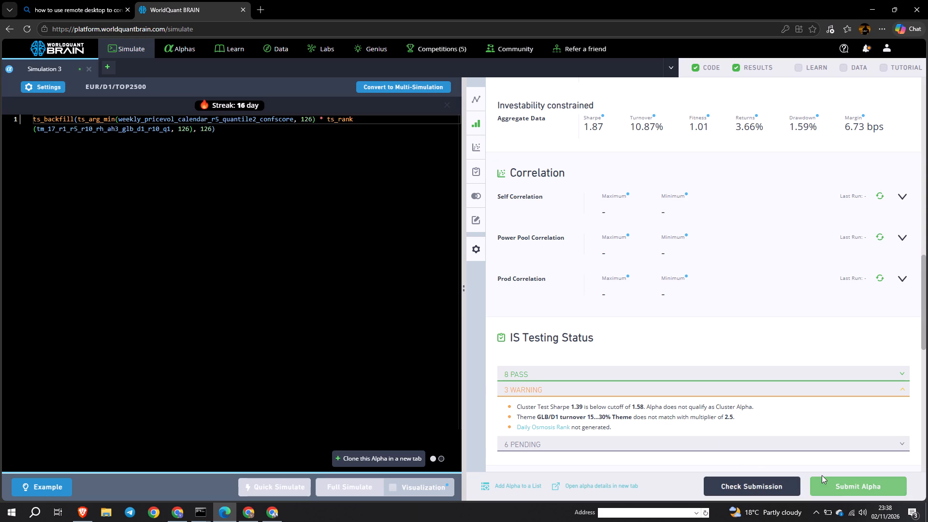
left_click(843, 485)
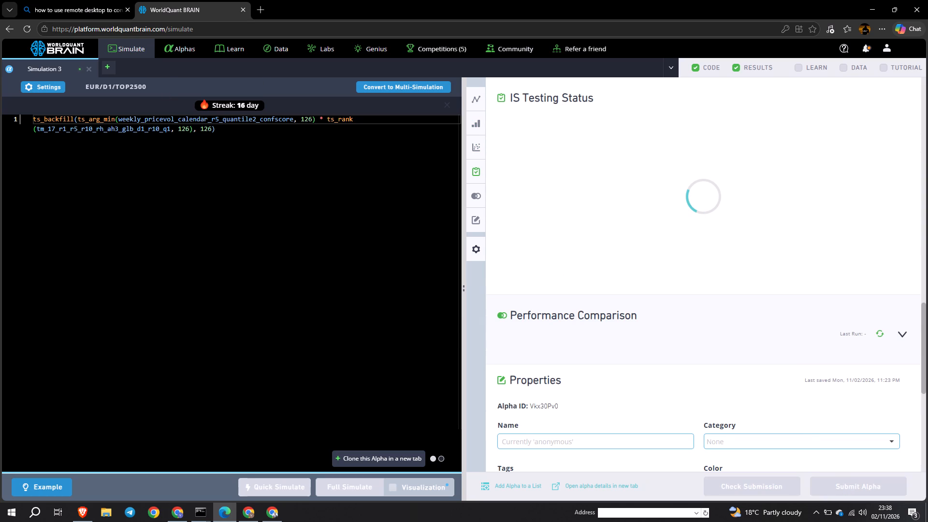
Look at the account's performance page for payments and submitted Alphas, then return to the simulation page.
left_click(884, 51)
left_click(840, 72)
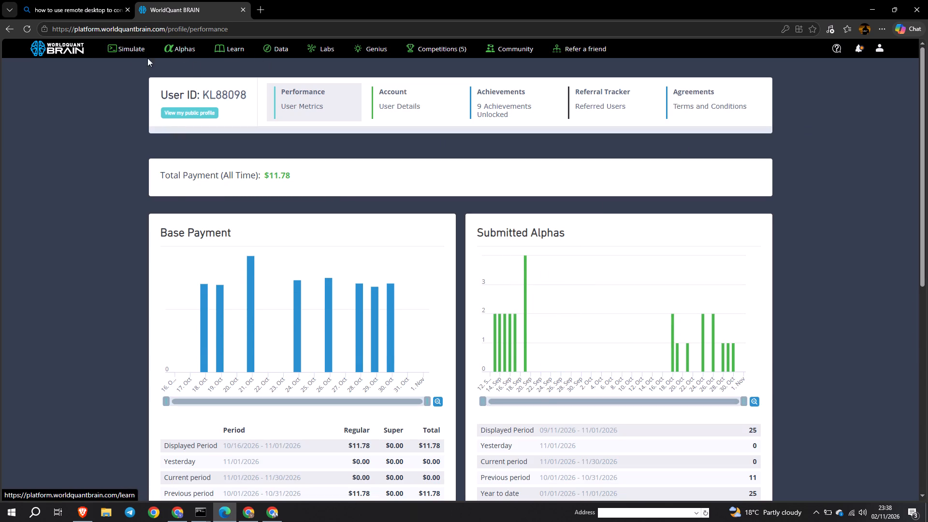
left_click(134, 52)
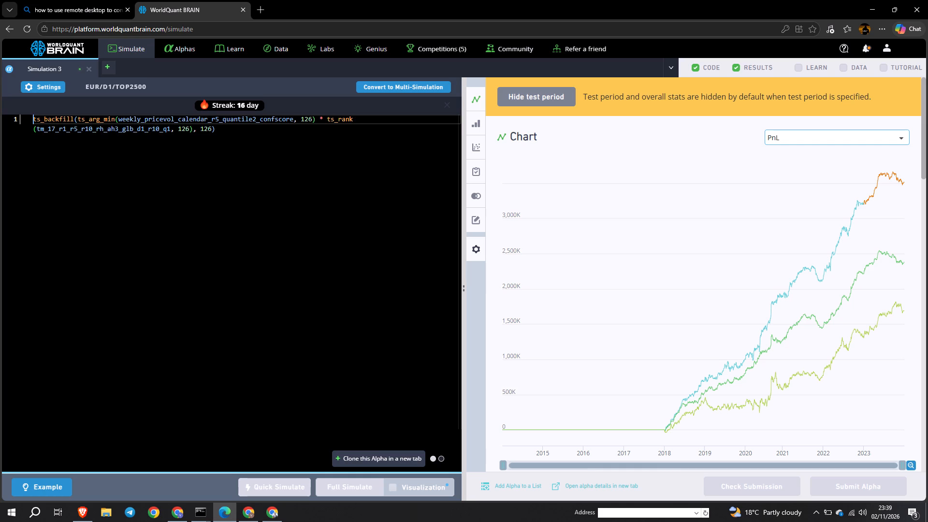
Switch to the Chrome window with the EUR/D1/TOP2500 ts_zscore Alpha and exit tutorial mode.
left_click(176, 511)
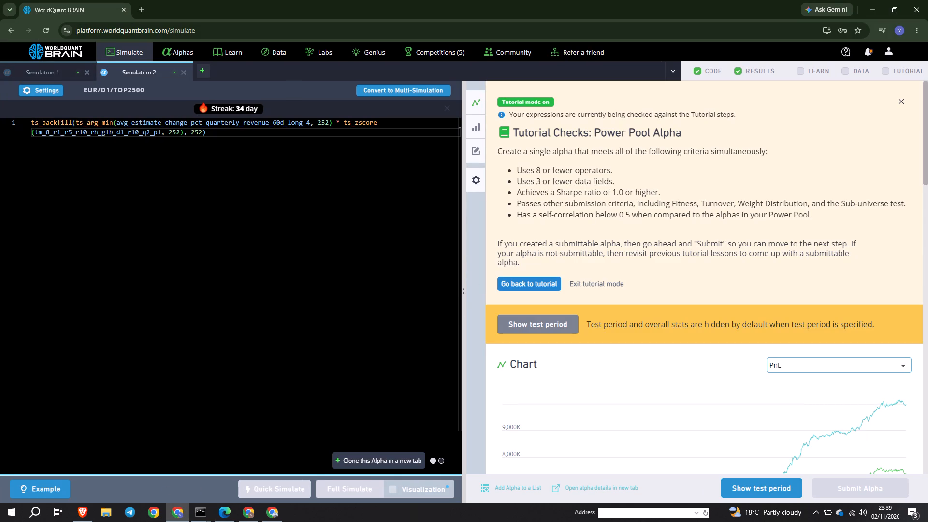
left_click(586, 284)
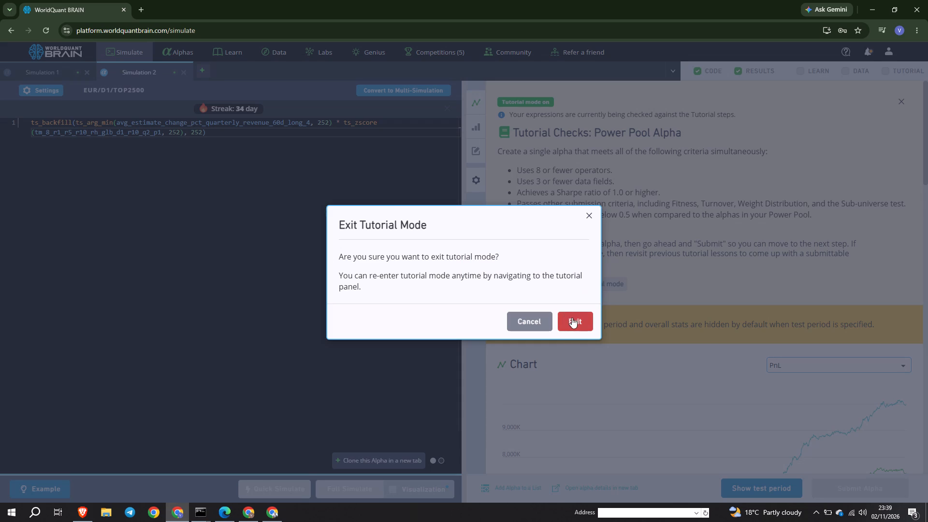
left_click(572, 318)
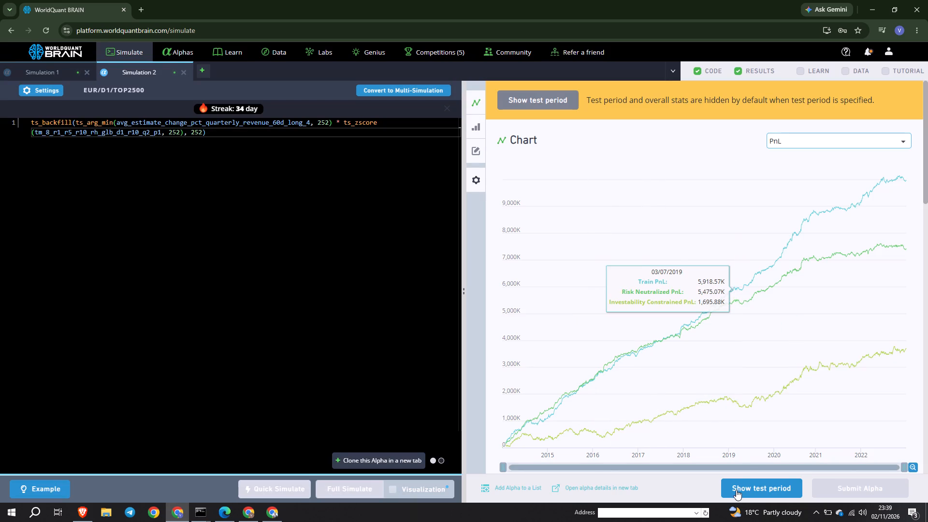
Show the Alpha's test period and examine its performance figures and IS testing status.
left_click(736, 491)
scroll(770, 391, "down", 5)
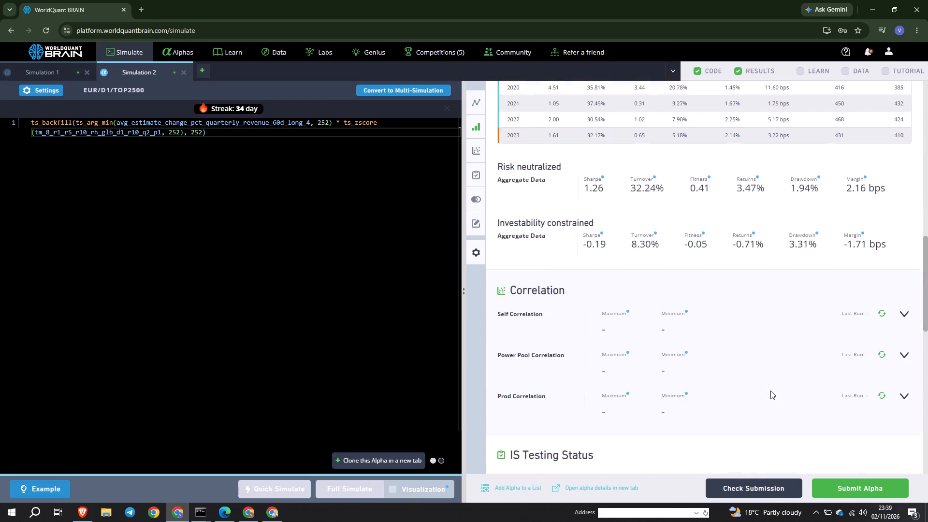
scroll(770, 391, "down", 2)
left_click(670, 317)
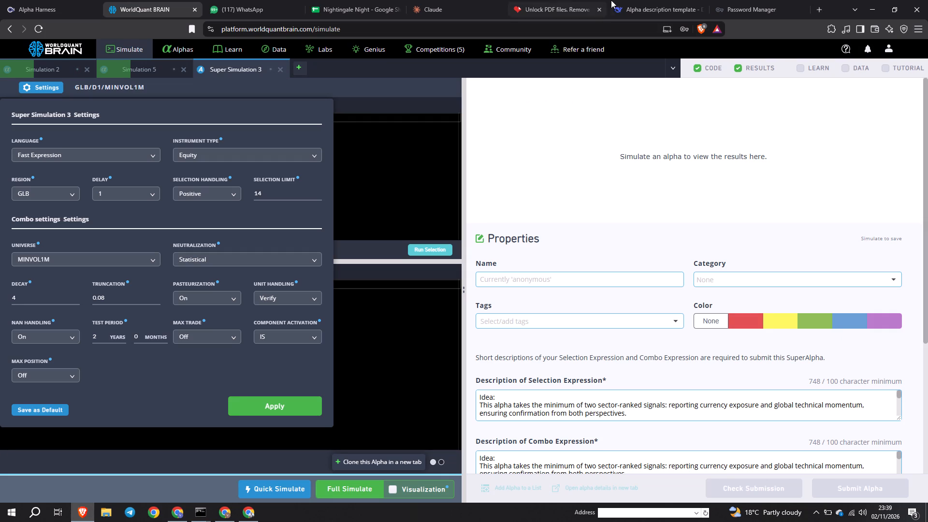
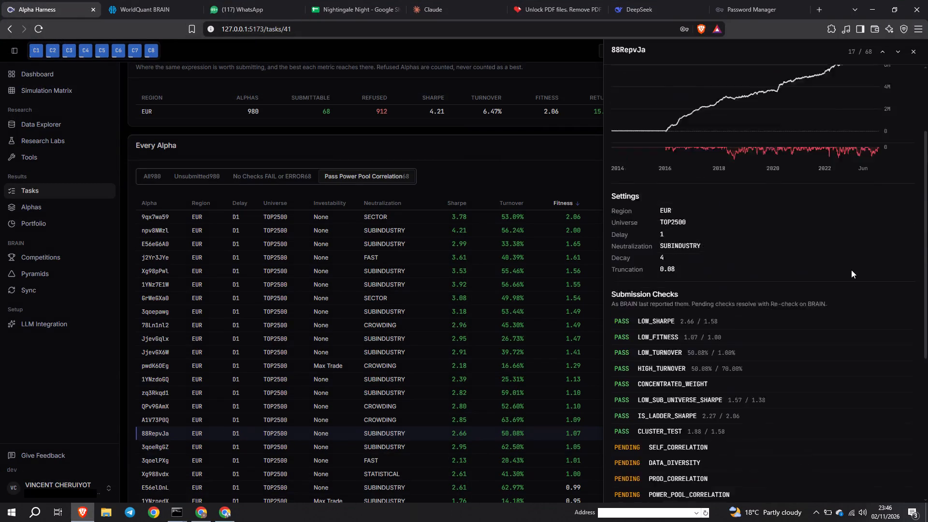
Return to the Chrome account with Simulation 2, show the test period and submit the EUR/D1/TOP2500 Alpha.
left_click(213, 518)
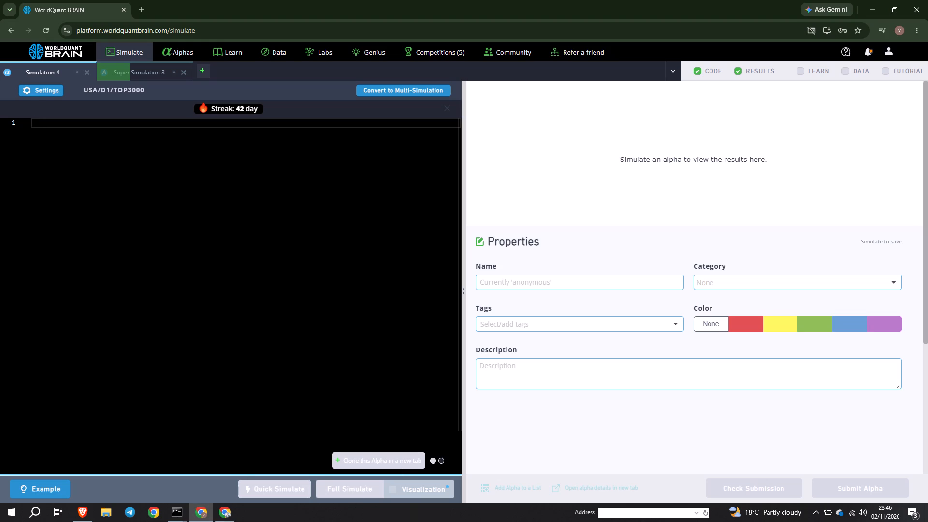
left_click(219, 513)
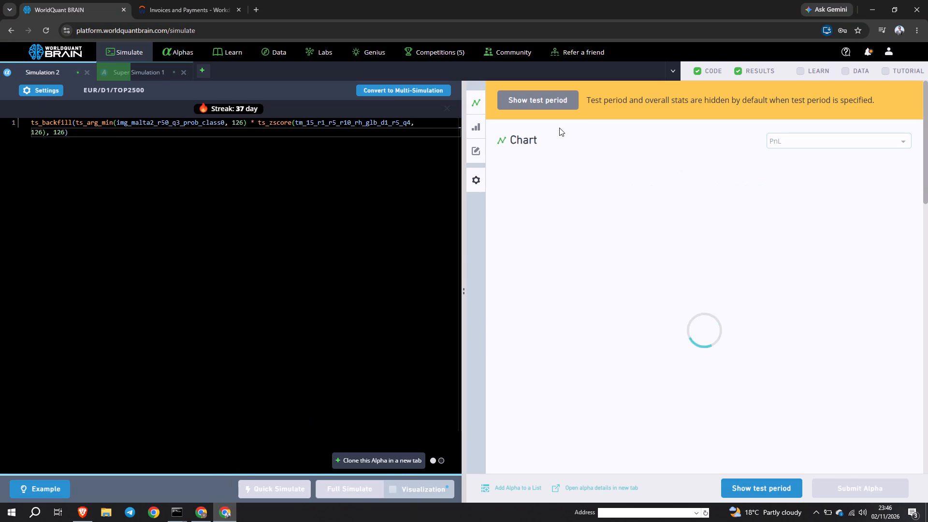
left_click(539, 102)
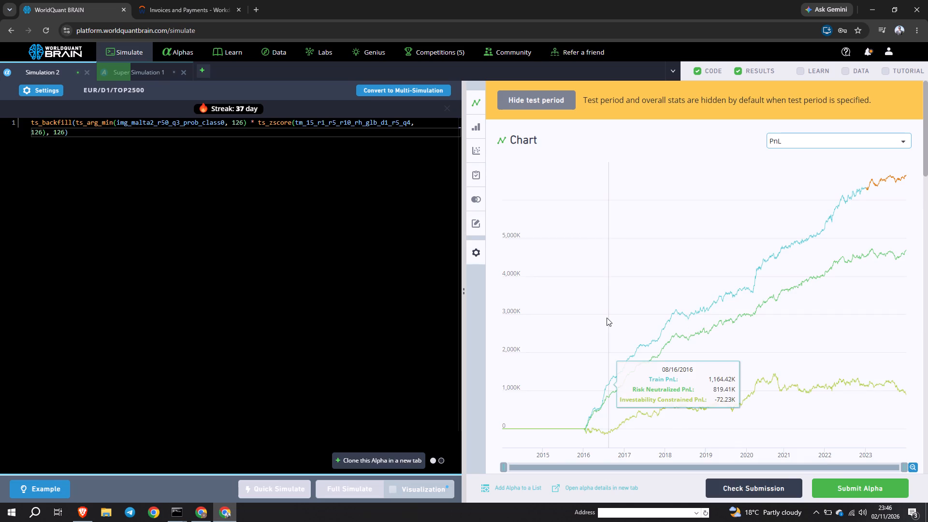
left_click(844, 485)
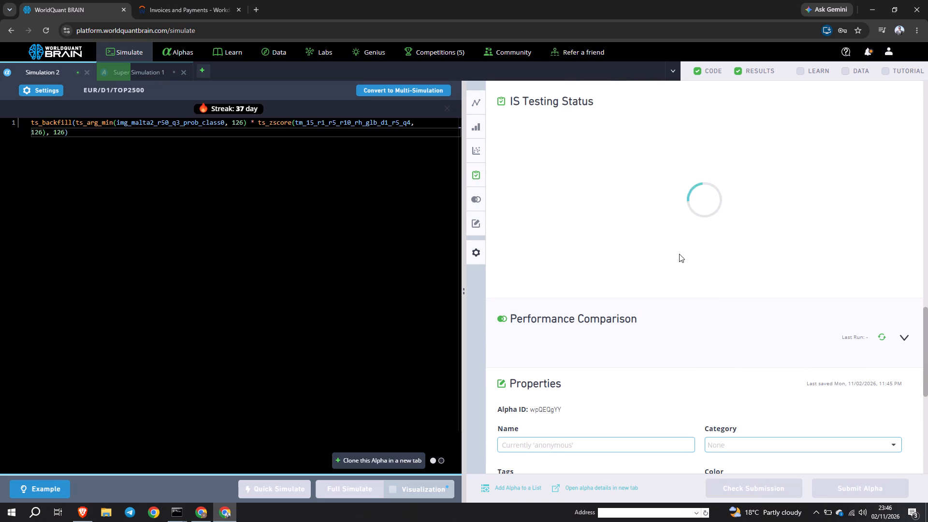
Show Simulation 2's IS Summary for the IS period.
scroll(749, 190, "up", 5)
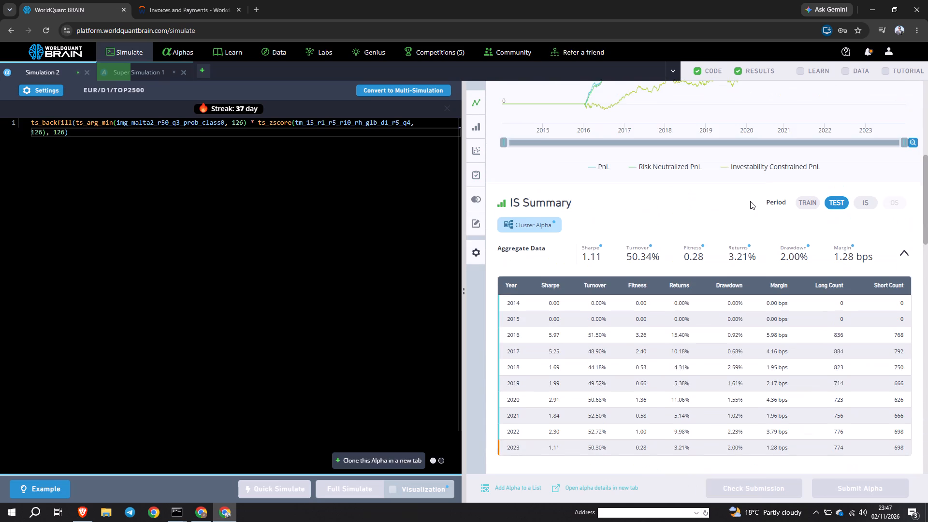
scroll(750, 201, "up", 1)
left_click(872, 206)
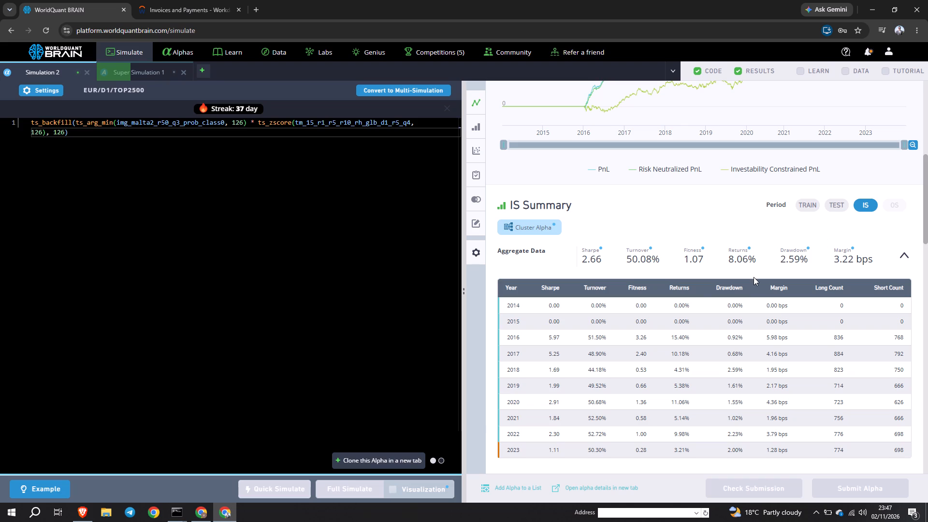
Switch to the other Chrome account's Super Simulation 3, show its test period and run the Prod Correlation check.
left_click(203, 516)
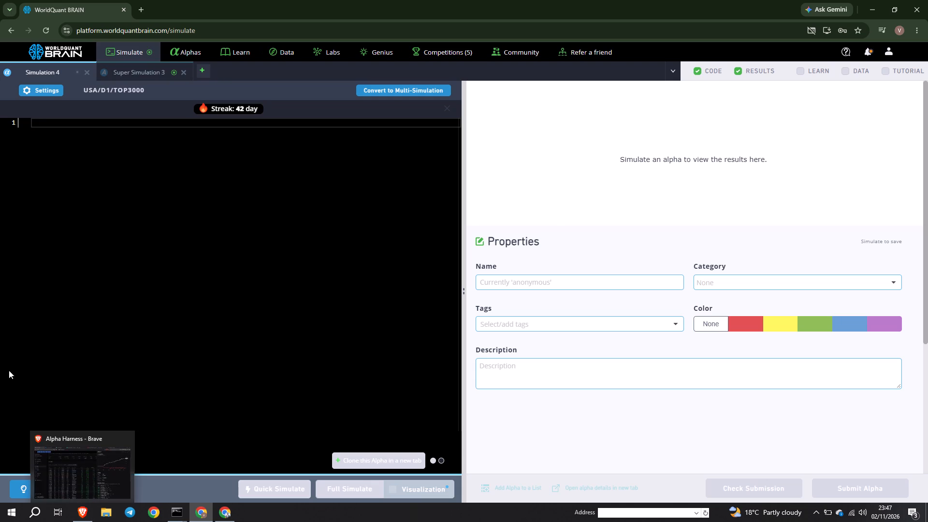
left_click(117, 77)
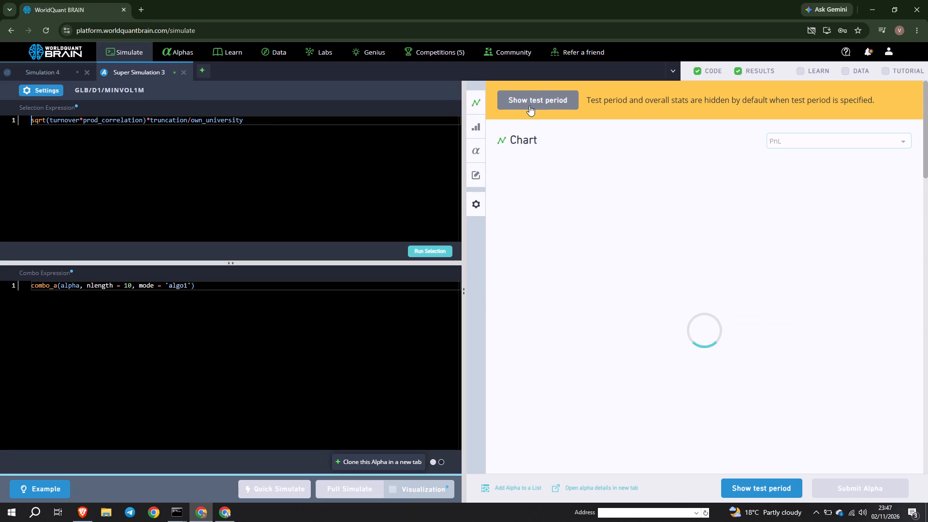
left_click(529, 105)
left_click(479, 150)
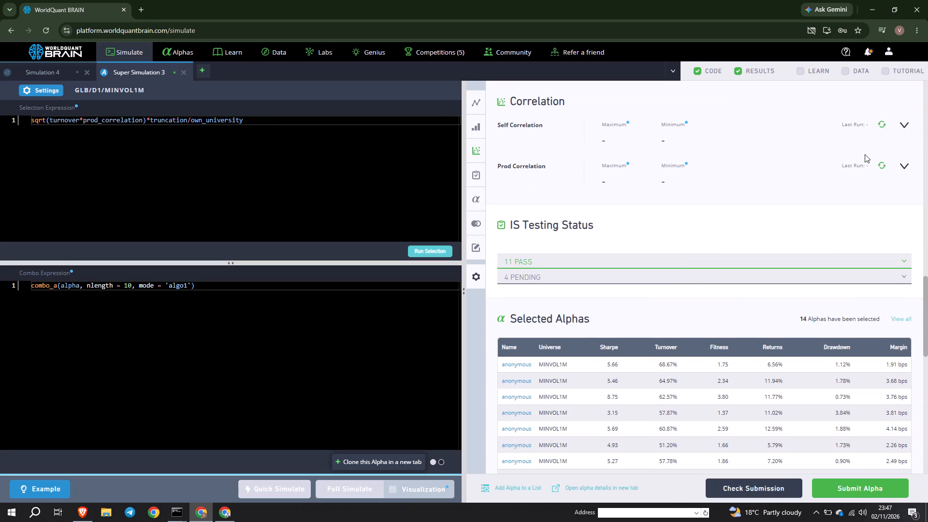
left_click(904, 170)
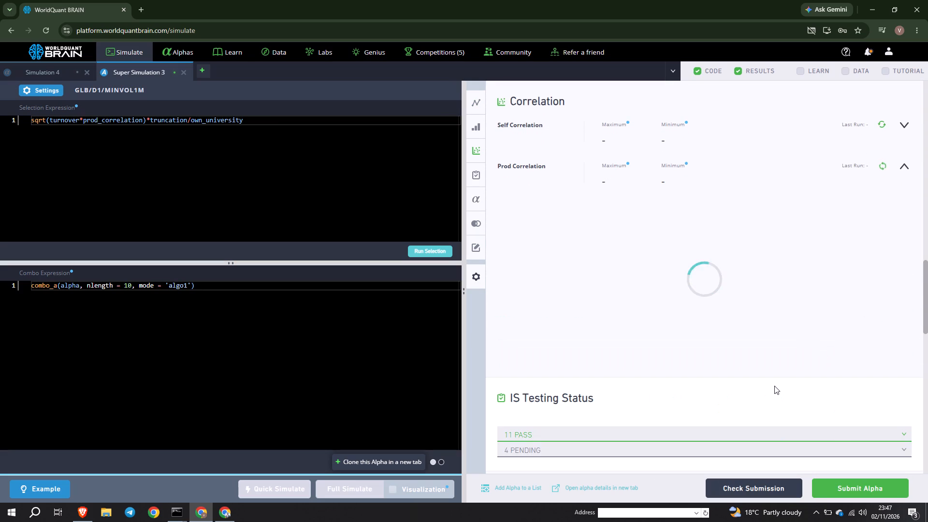
Fill both the Combo Expression and Selection Expression descriptions of Super Simulation 3 with the saved clipboard text.
scroll(770, 440, "down", 4)
left_click(603, 305)
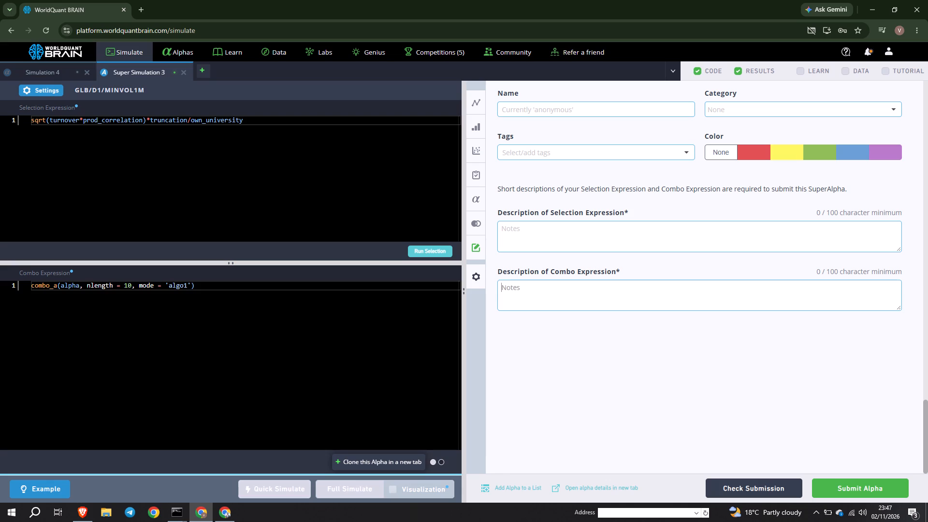
key("ctrl+v")
left_click(555, 245)
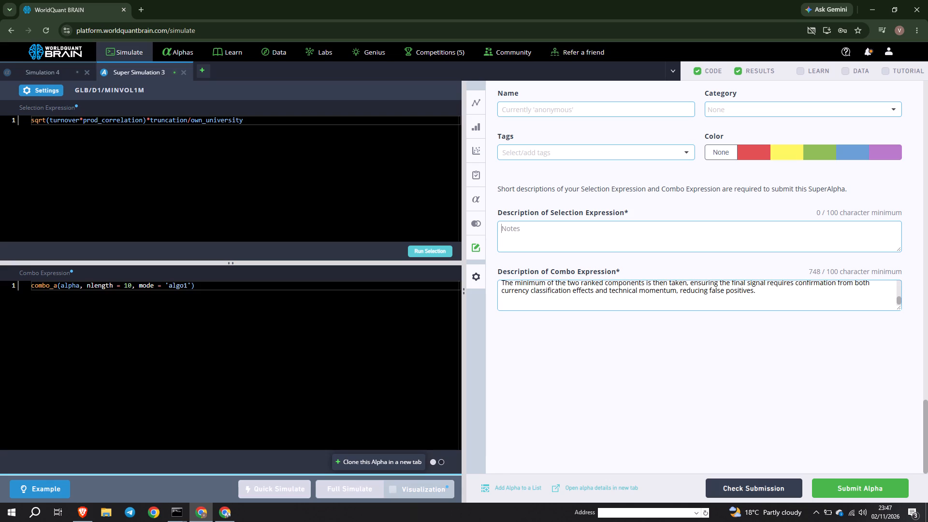
key("ctrl+v")
Review Super Simulation 3's results and rerun its Prod Correlation check.
scroll(555, 245, "up", 1)
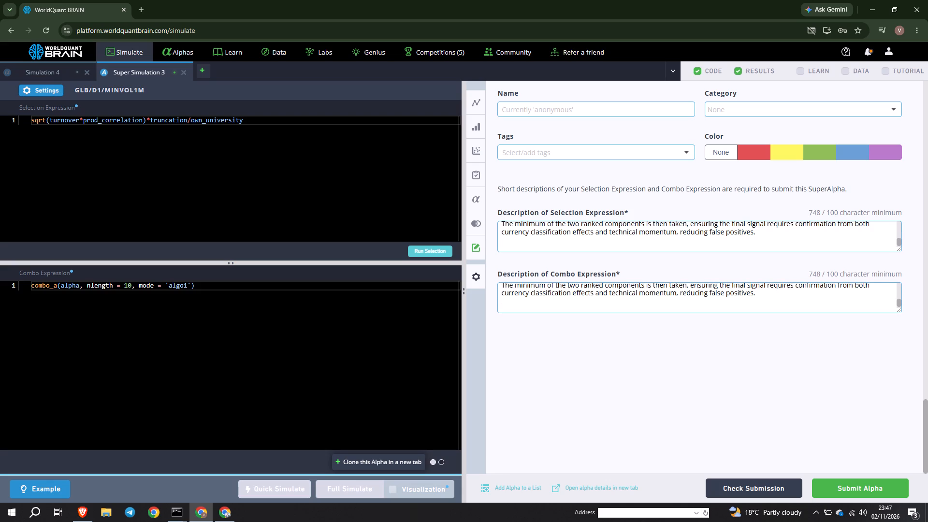
scroll(555, 245, "up", 7)
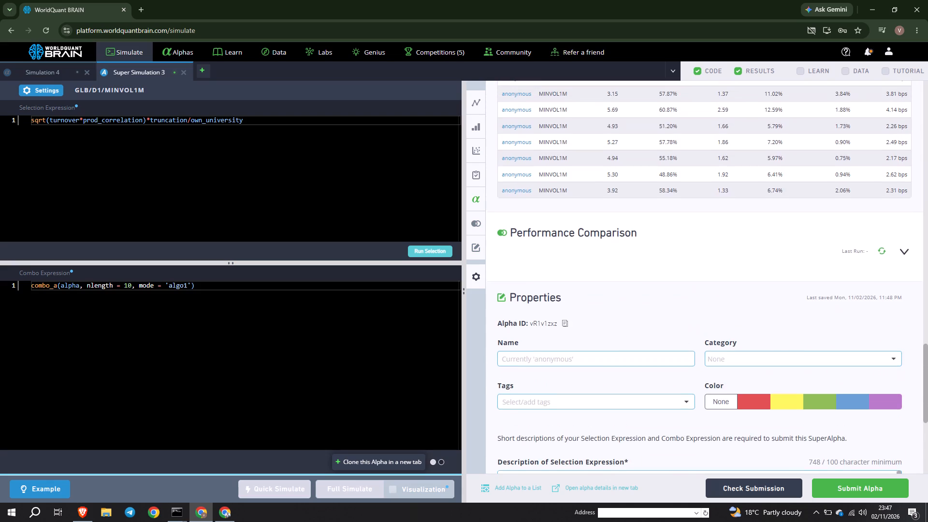
scroll(555, 245, "up", 7)
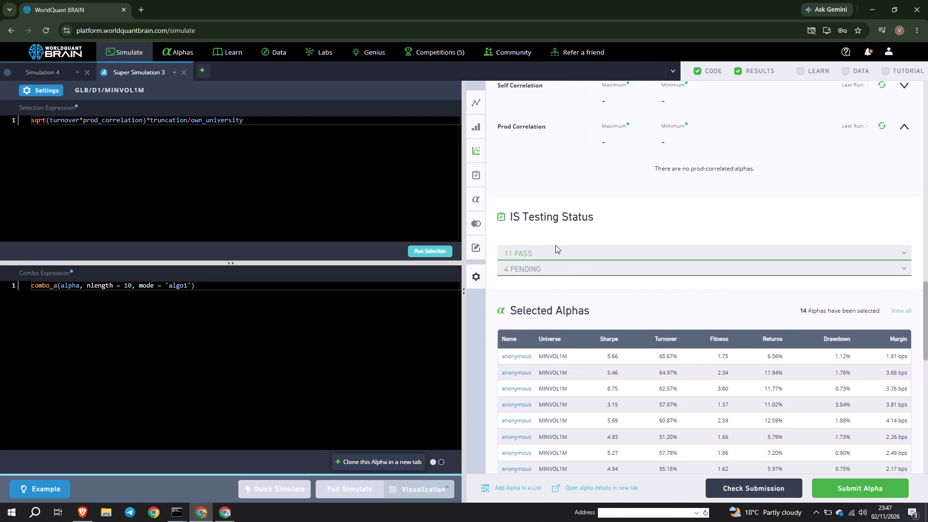
scroll(555, 245, "up", 1)
left_click(885, 194)
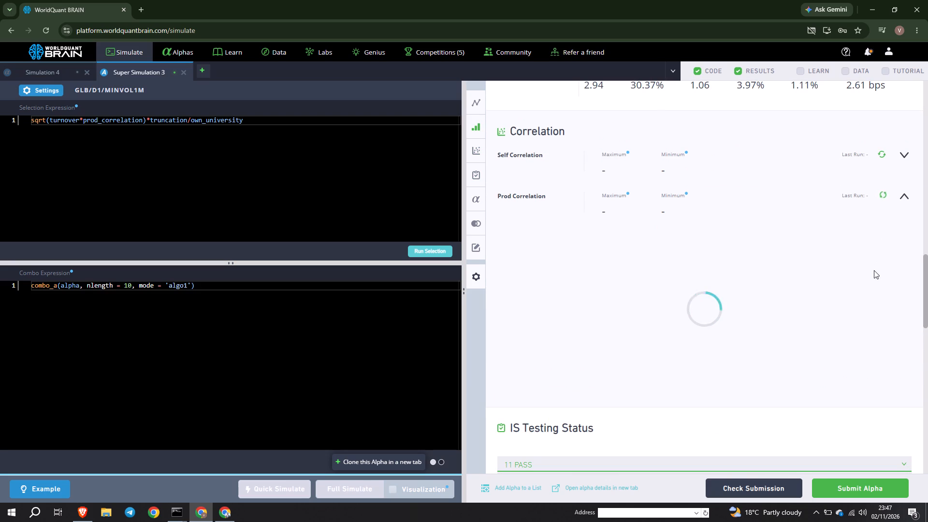
Submit the SuperAlpha from Super Simulation 3.
left_click(859, 486)
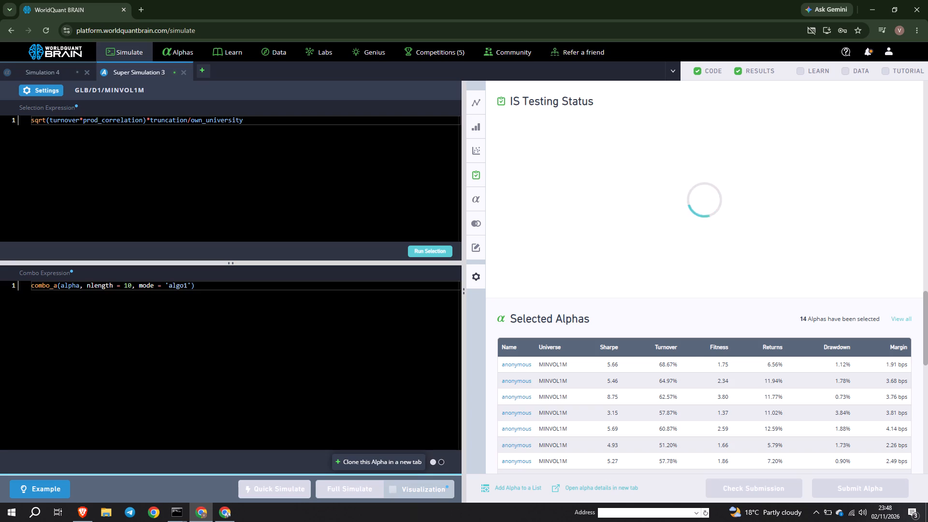
Switch back to the account with Simulation 2 and examine its IS Testing Status, expanding the warning details.
left_click(228, 521)
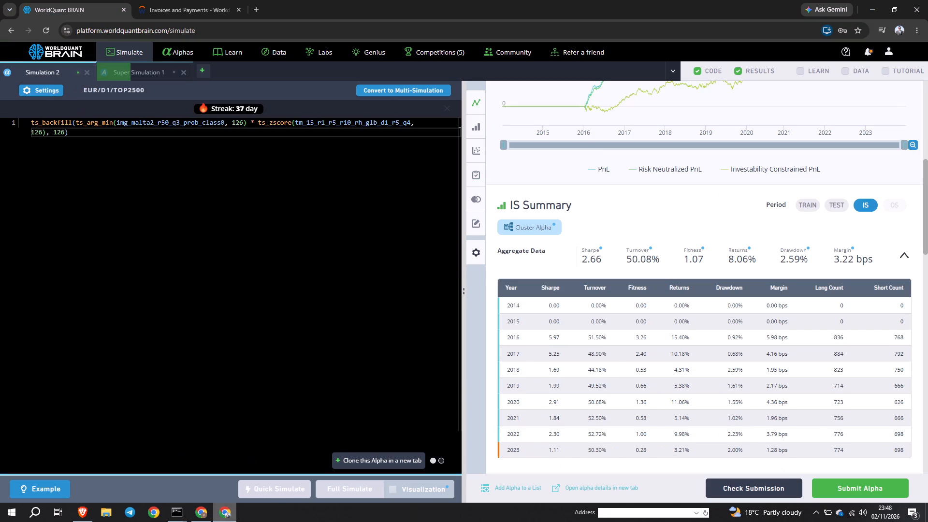
scroll(595, 311, "down", 4)
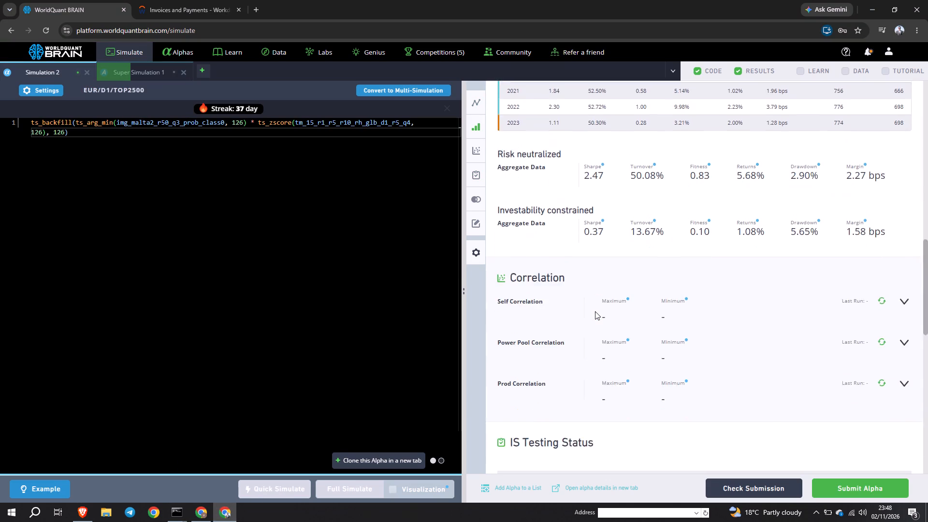
scroll(595, 311, "down", 4)
scroll(594, 369, "up", 5)
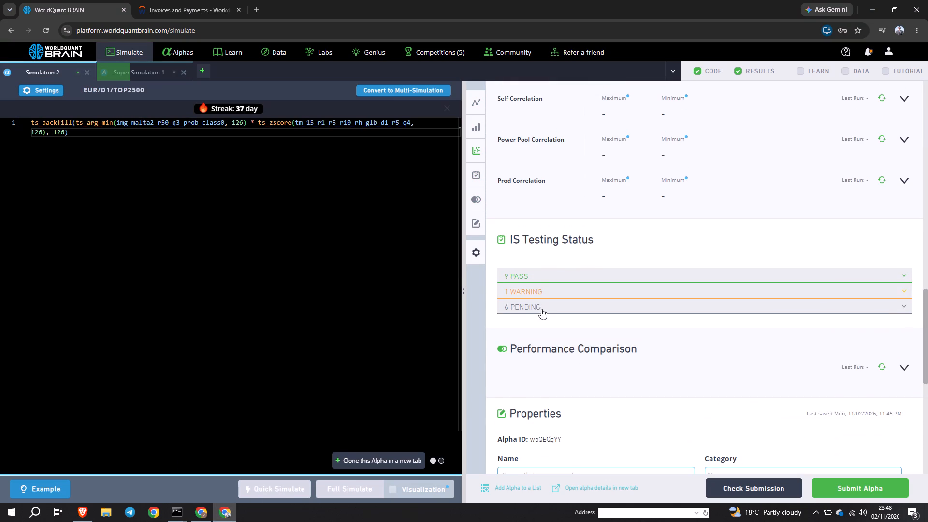
left_click(540, 291)
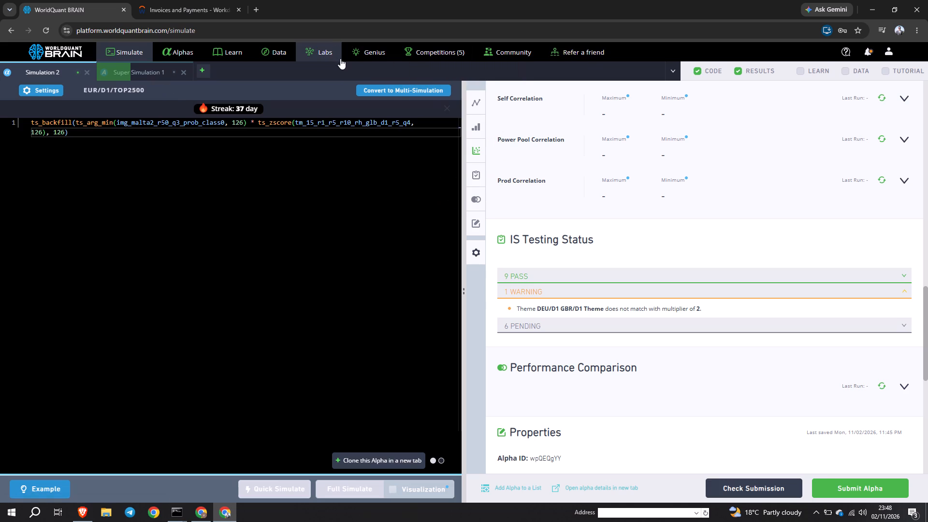
Open this account's Genius page and examine the eligibility criteria, the Alpha counts per category and region, and the pyramid theme multipliers.
left_click(387, 55)
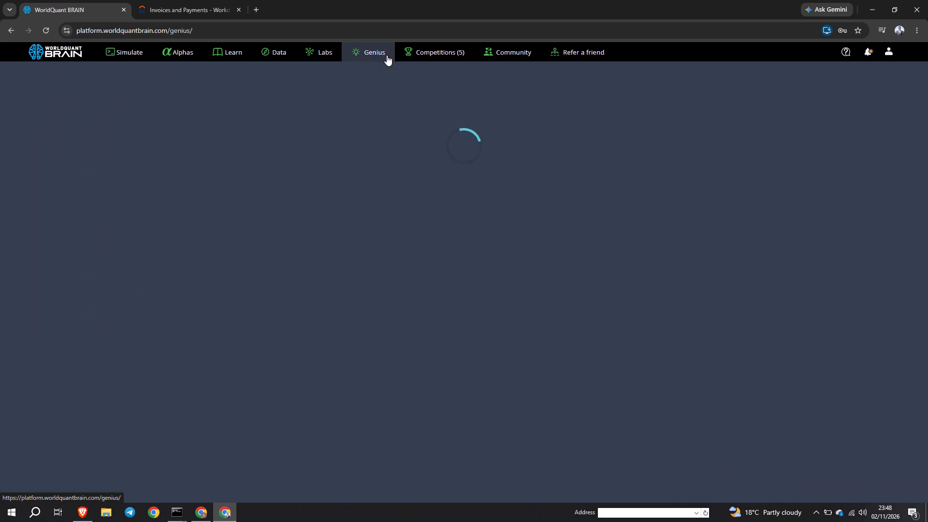
scroll(528, 302, "down", 3)
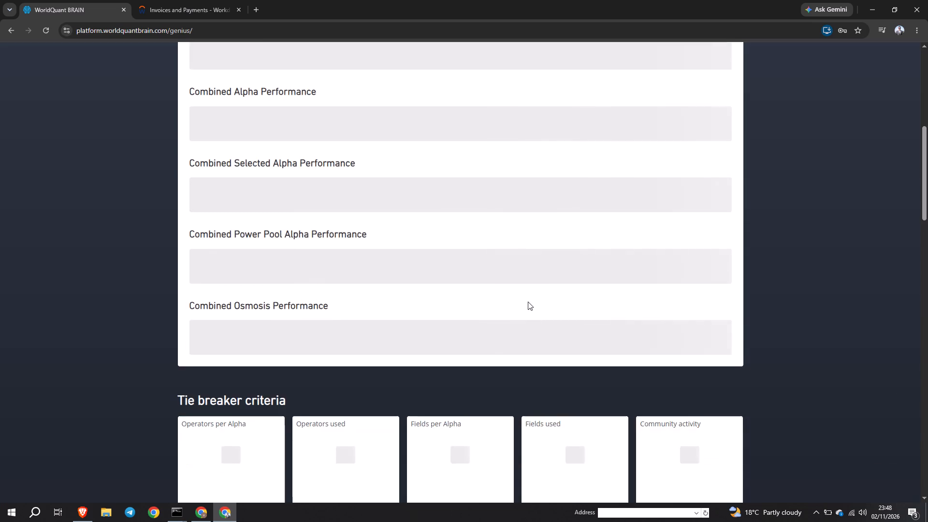
scroll(528, 302, "down", 12)
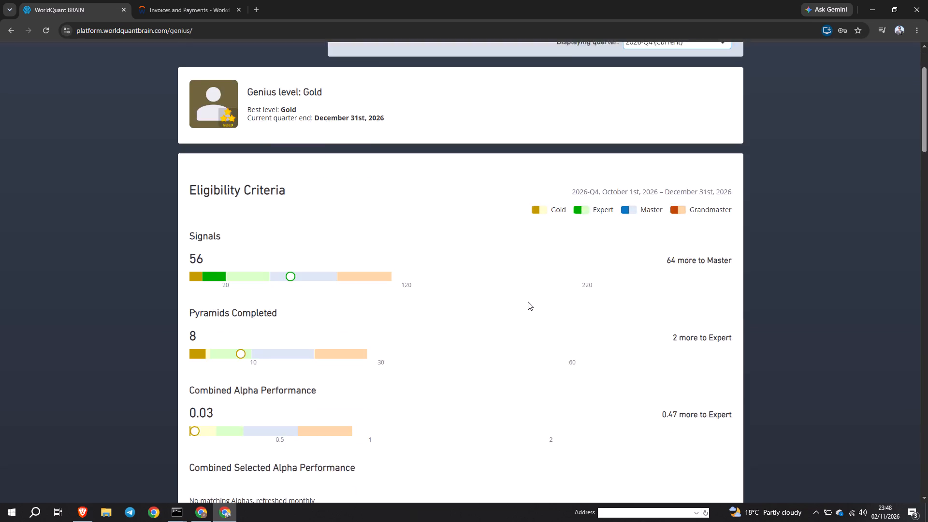
scroll(528, 302, "down", 12)
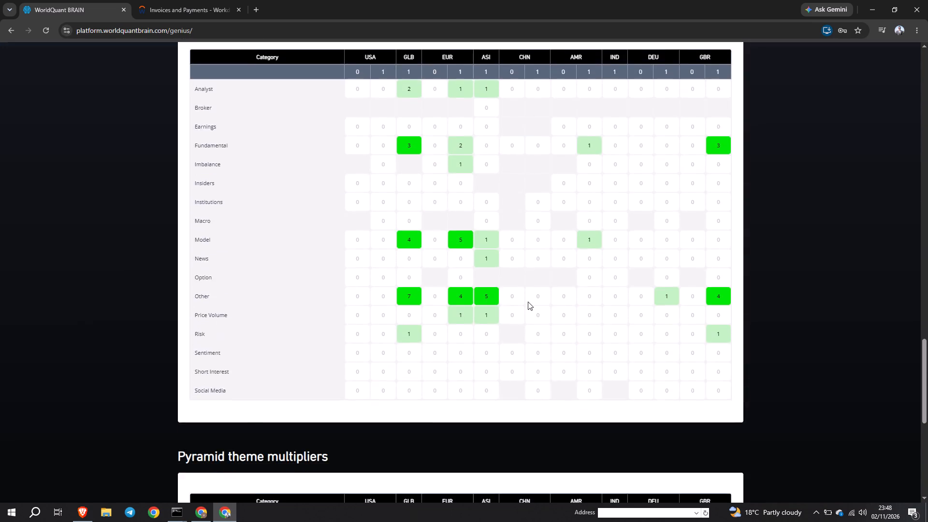
scroll(528, 302, "down", 2)
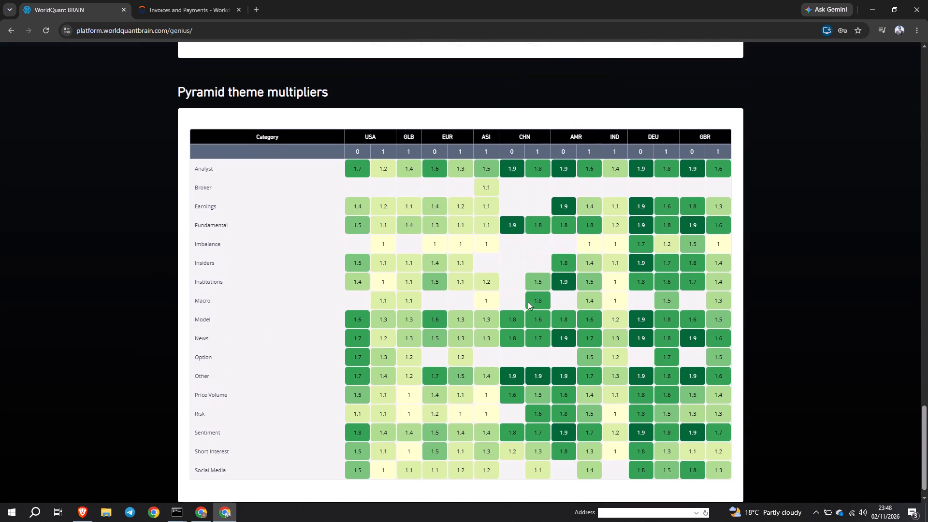
scroll(528, 302, "down", 1)
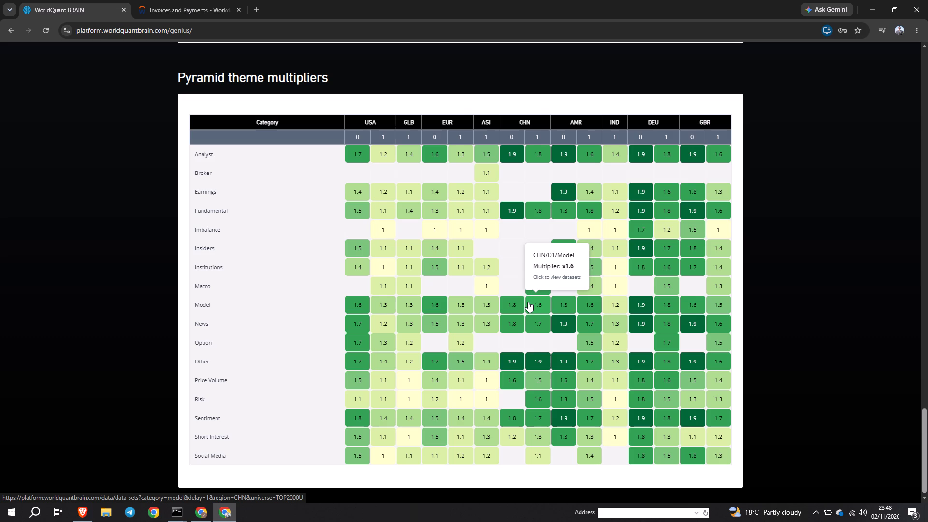
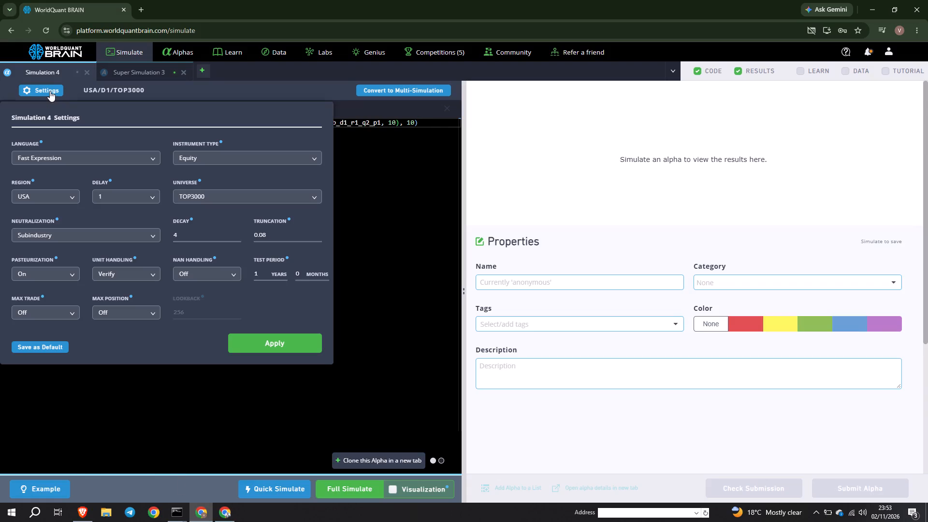
left_click(37, 190)
left_click(23, 243)
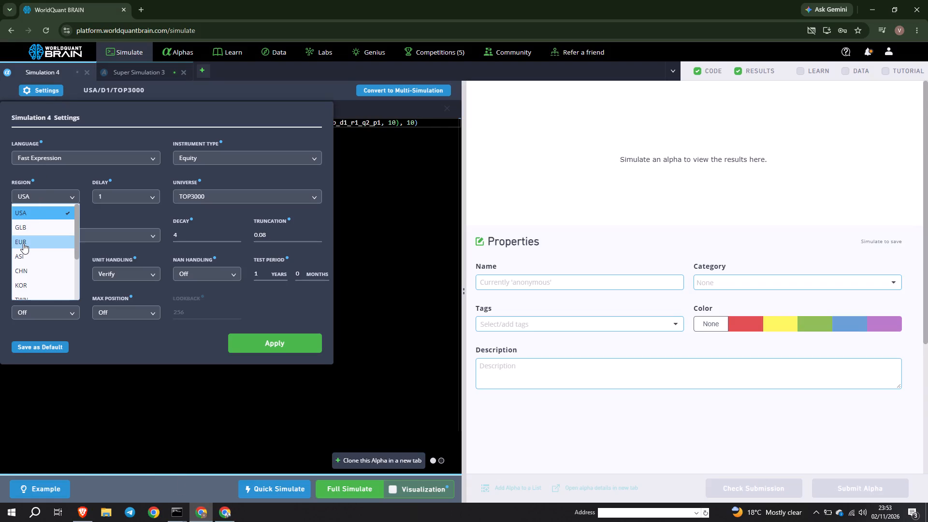
left_click(191, 278)
left_click(191, 290)
left_click(269, 350)
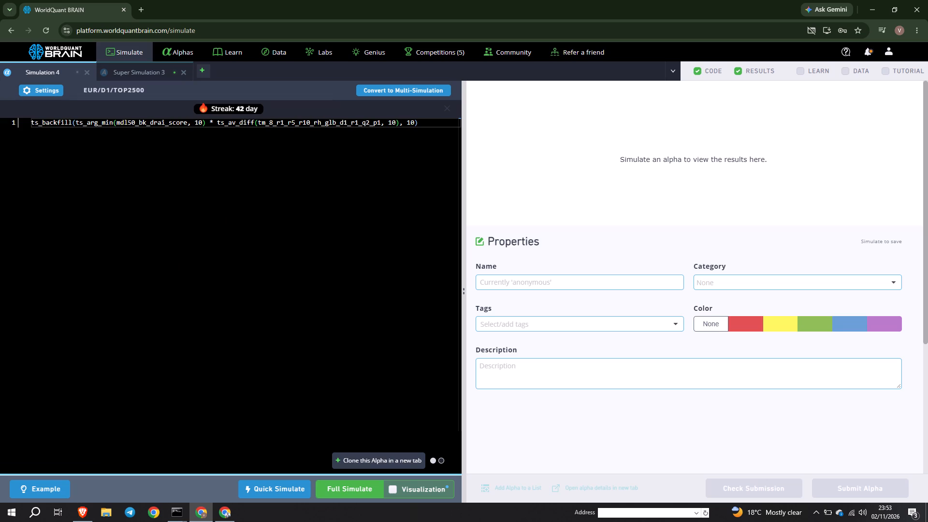
left_click(337, 488)
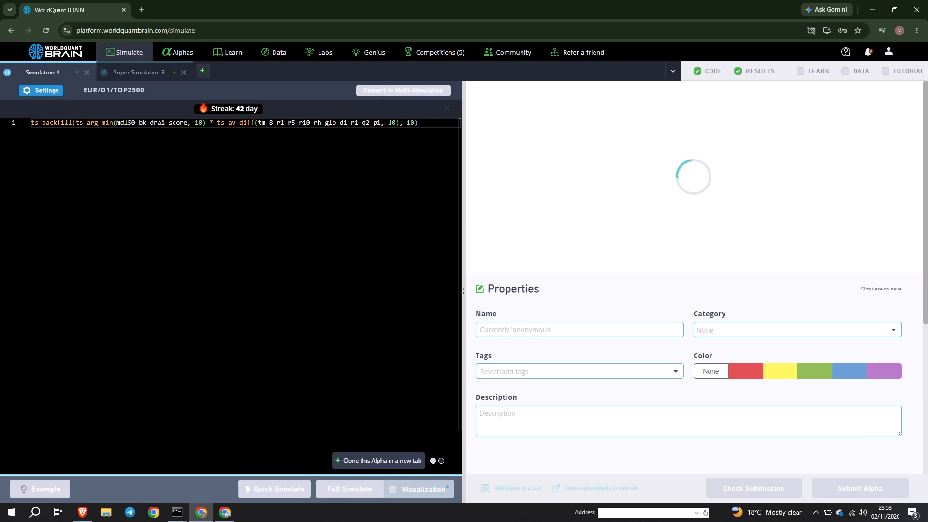
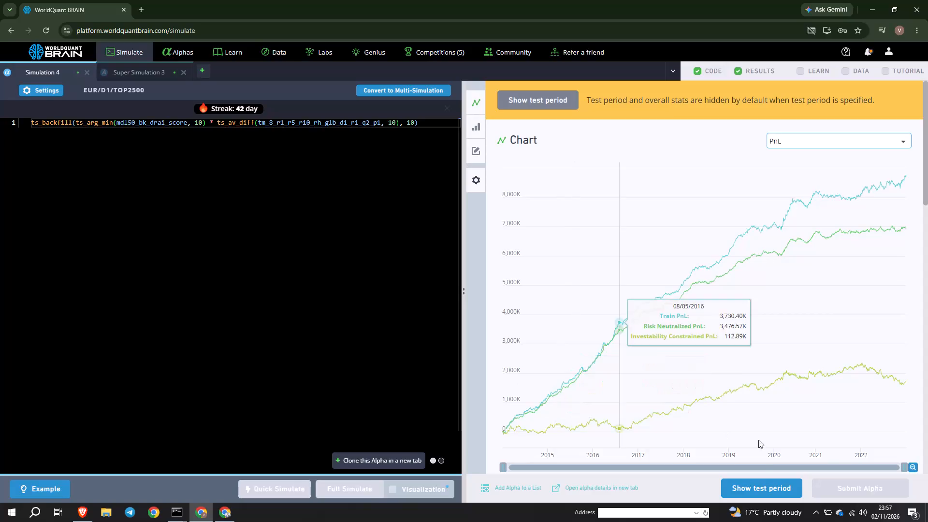
Show the test period for the Alpha in Simulation 4 and review its yearly IS summary.
left_click(741, 487)
scroll(706, 383, "down", 4)
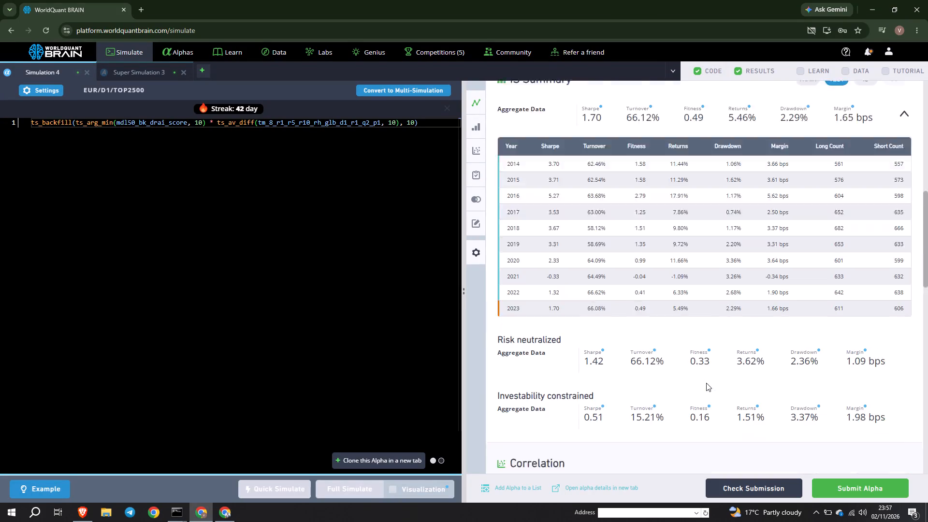
Fill the Alpha's Description with the saved description text from the clipboard history and submit the Alpha.
scroll(706, 383, "down", 3)
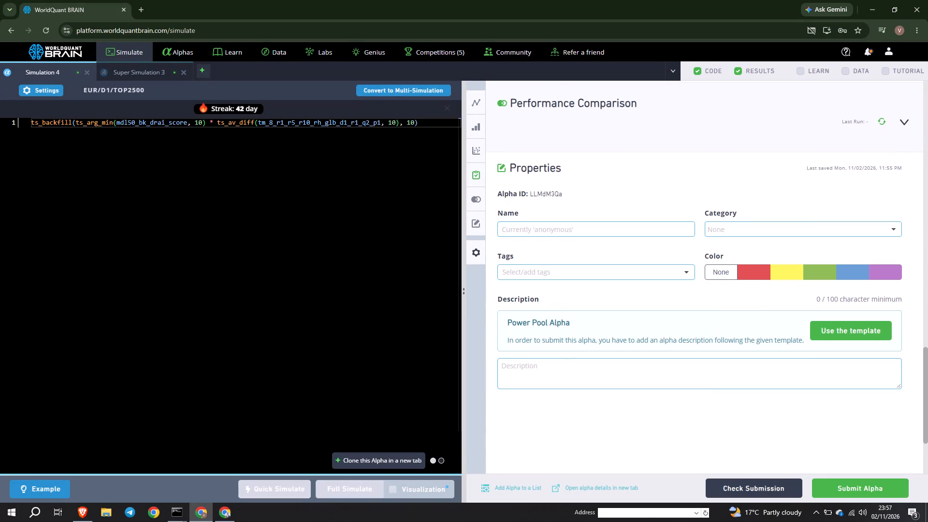
left_click(706, 383)
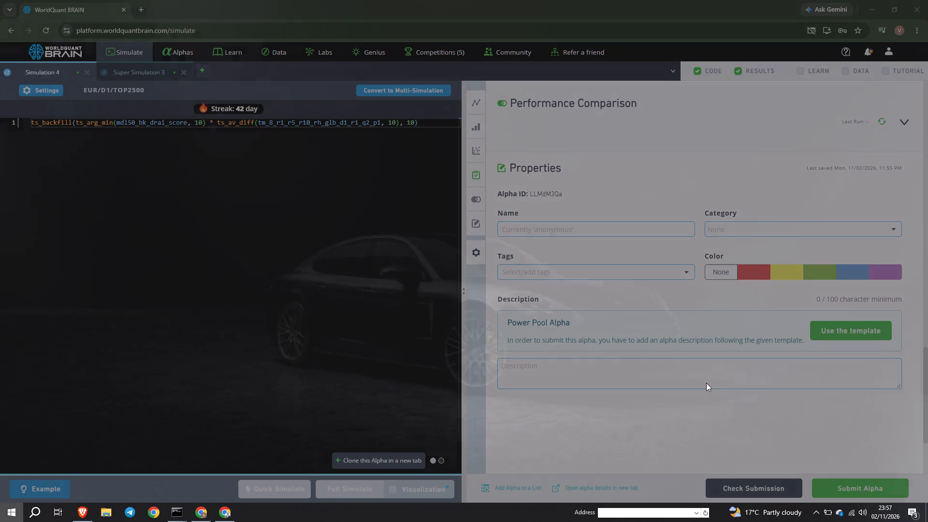
left_click(706, 383)
key("super+v")
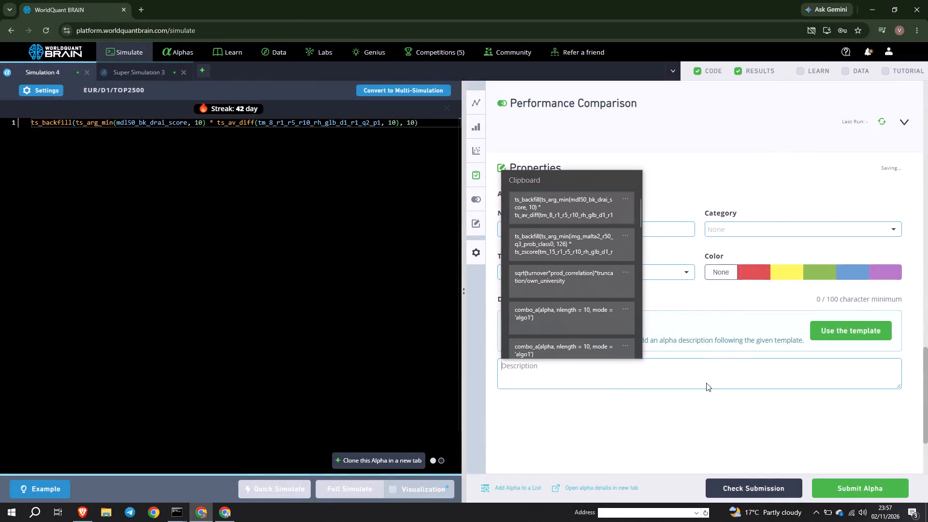
scroll(570, 245, "down", 7)
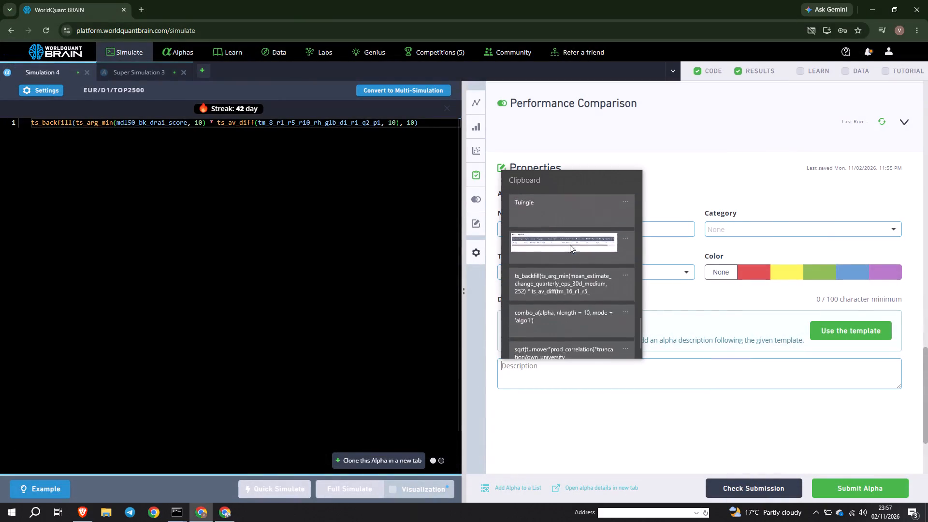
scroll(570, 245, "down", 5)
left_click(560, 333)
key("ctrl+v")
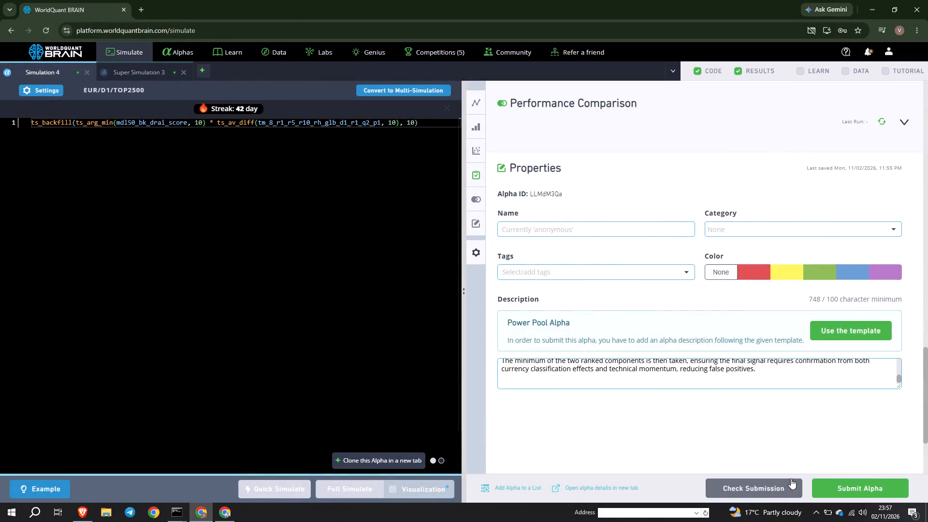
left_click(828, 485)
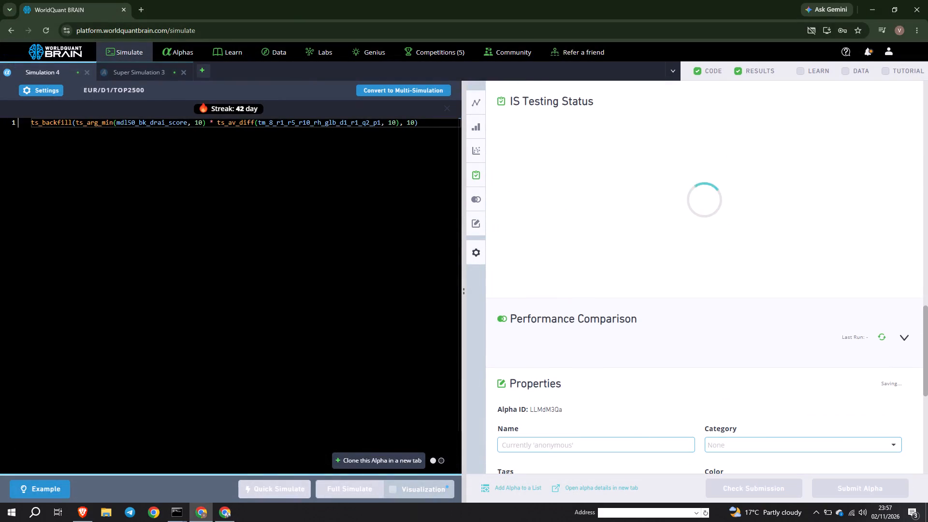
Switch to the other Chrome window with the Gold-level WorldQuant BRAIN account and open its Simulate page.
left_click(218, 518)
scroll(293, 284, "up", 9)
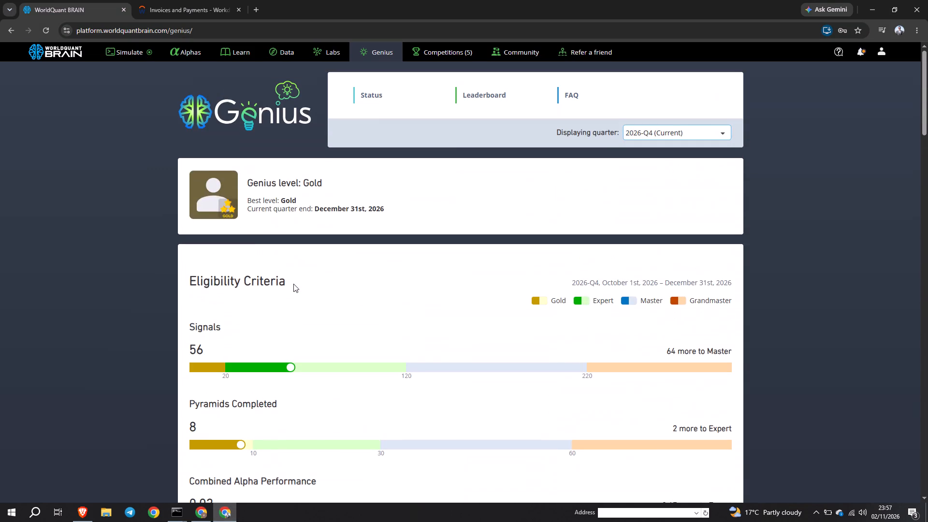
scroll(293, 284, "up", 3)
left_click(133, 47)
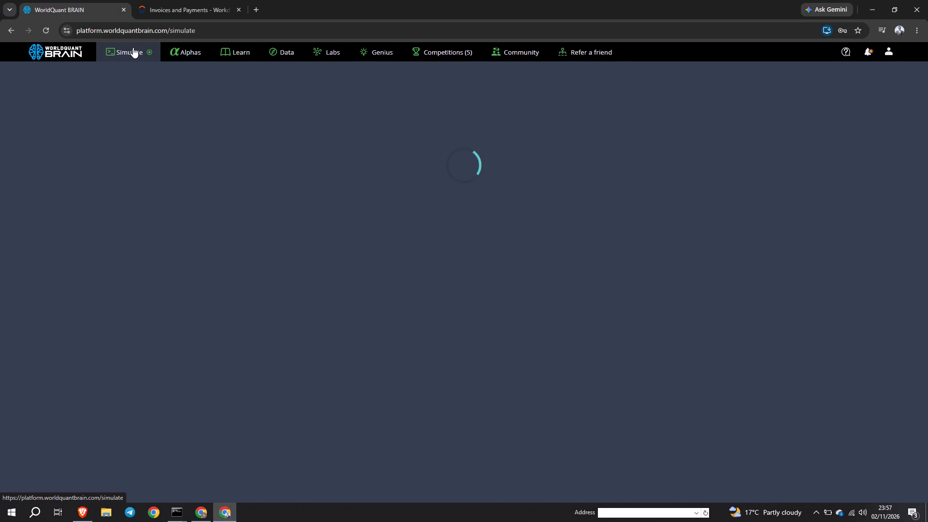
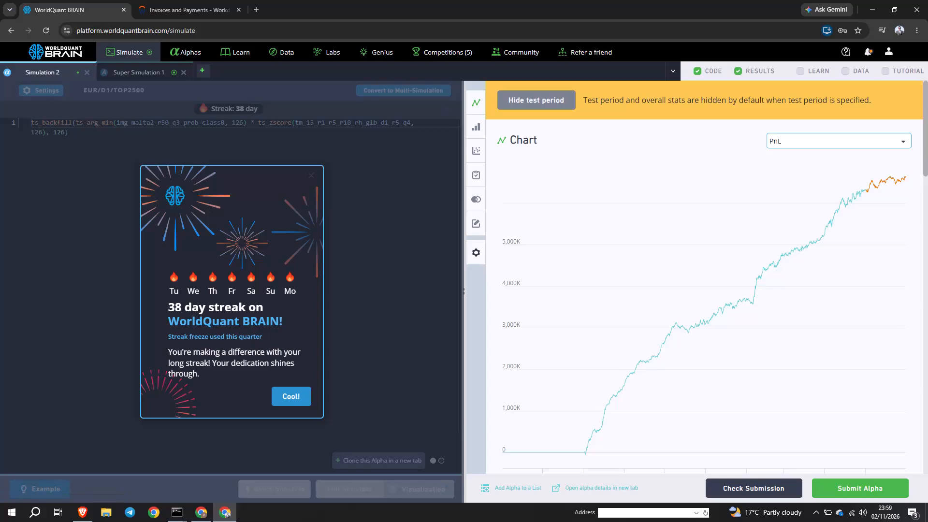
Dismiss the streak notice and try to submit the EUR/D1/TOP2500 Alpha in Simulation 2.
left_click(288, 399)
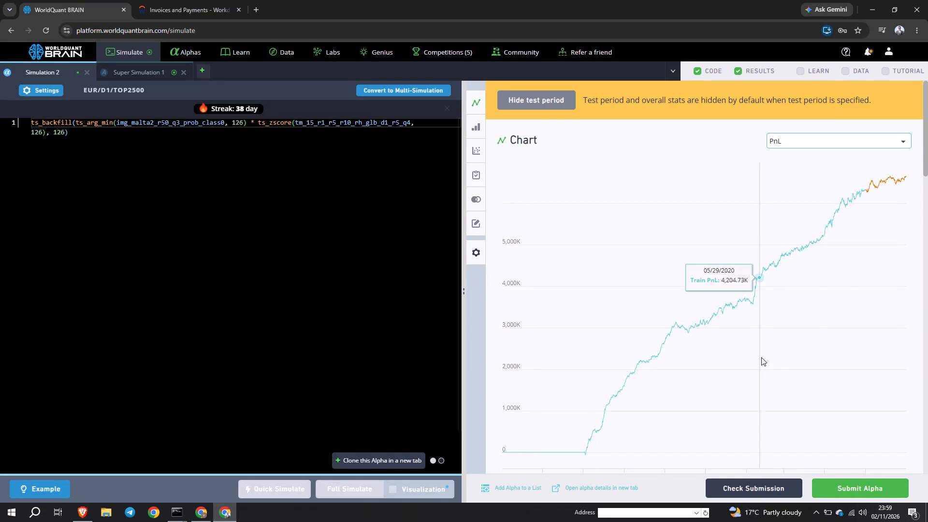
left_click(853, 477)
left_click(846, 488)
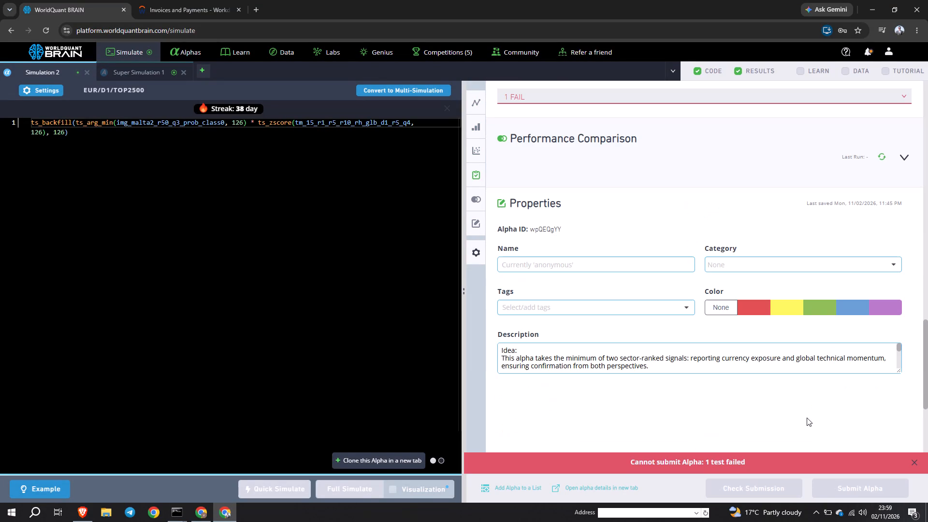
right_click(807, 418)
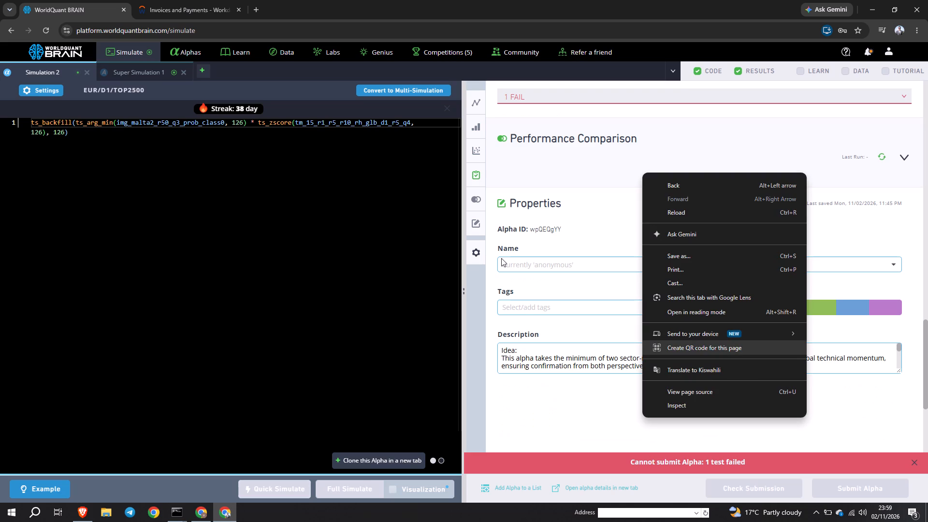
Fill both the Selection Expression and Combo Expression descriptions of Super Simulation 1 with the copied Alpha description text.
left_click(167, 76)
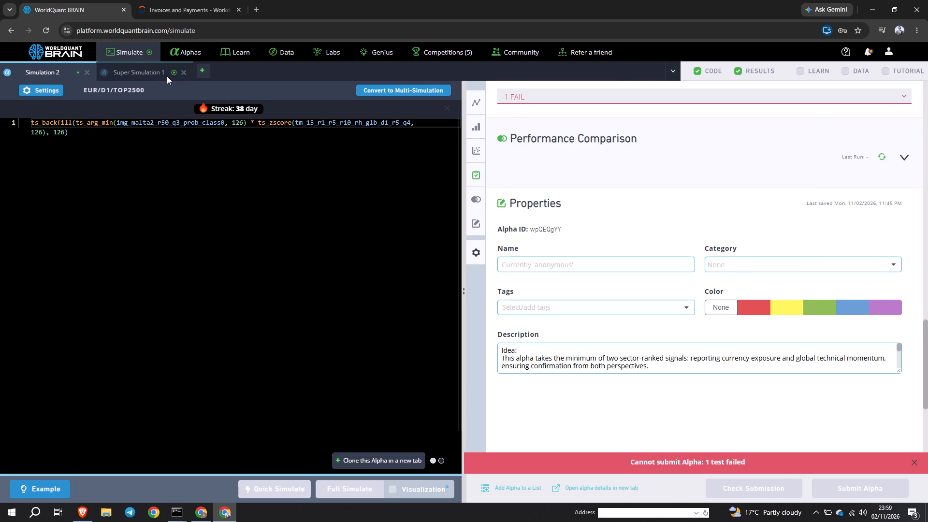
left_click(531, 300)
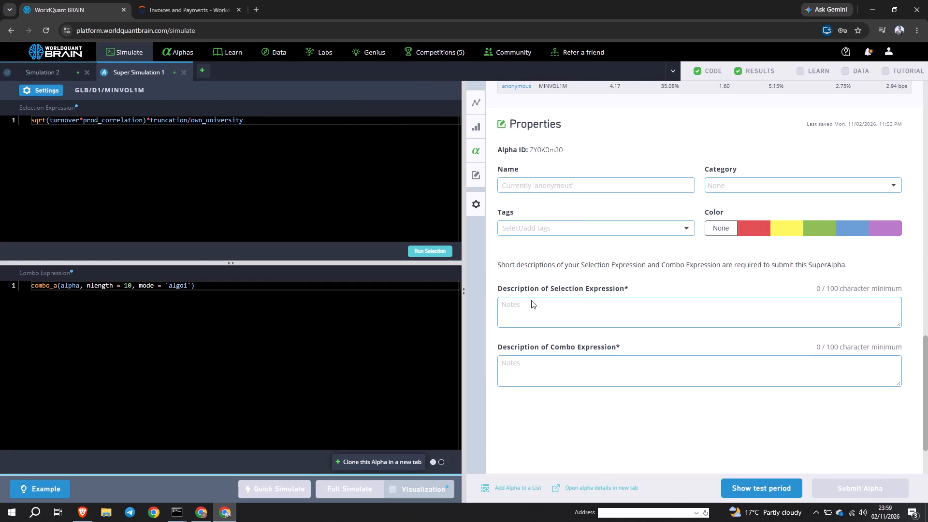
left_click(528, 315)
key("ctrl+v")
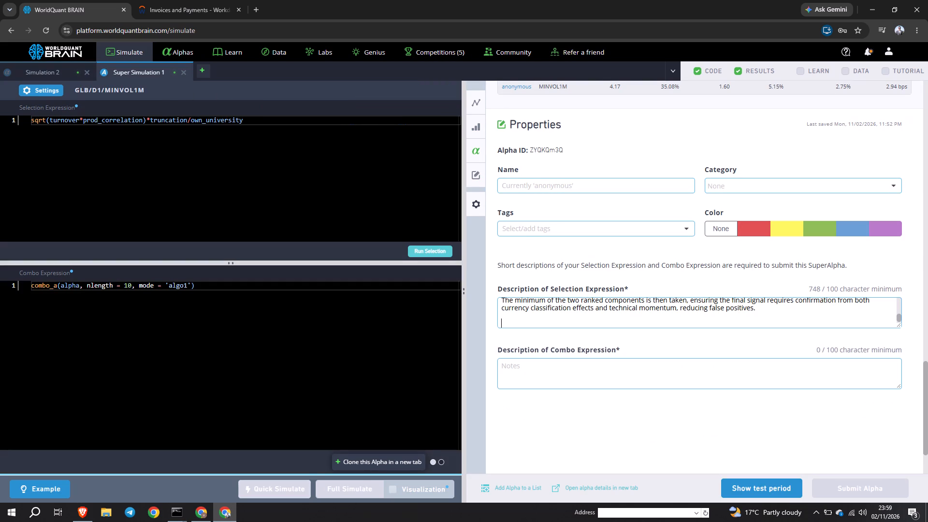
left_click(511, 375)
key("ctrl+v")
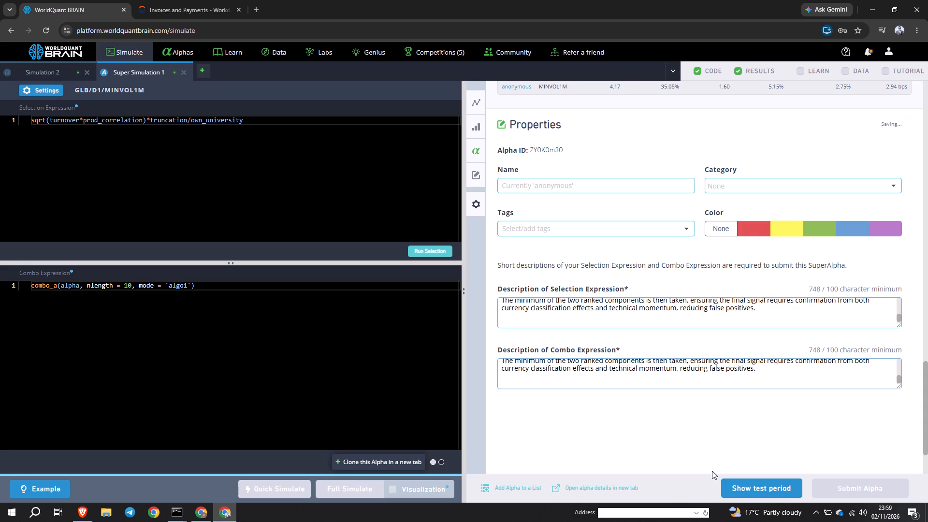
Show the test period for the SuperAlpha in Super Simulation 1 and submit it.
left_click(753, 487)
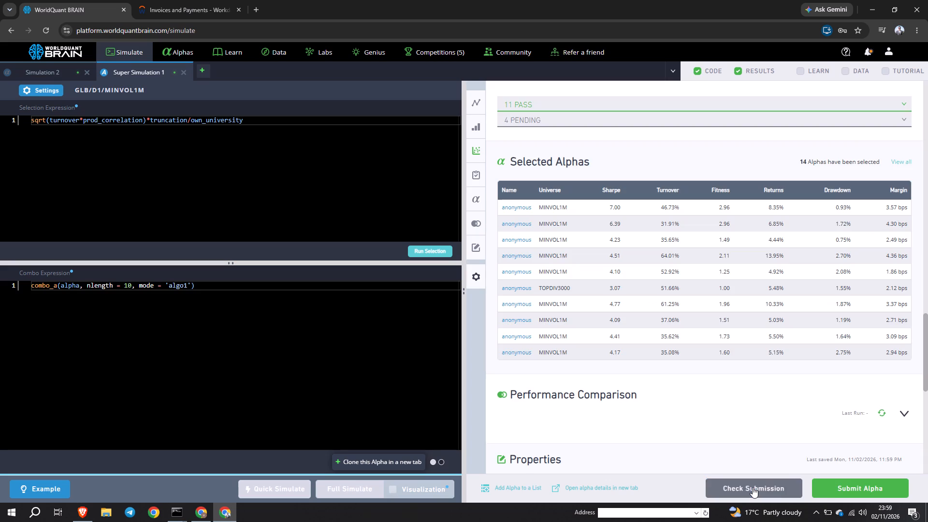